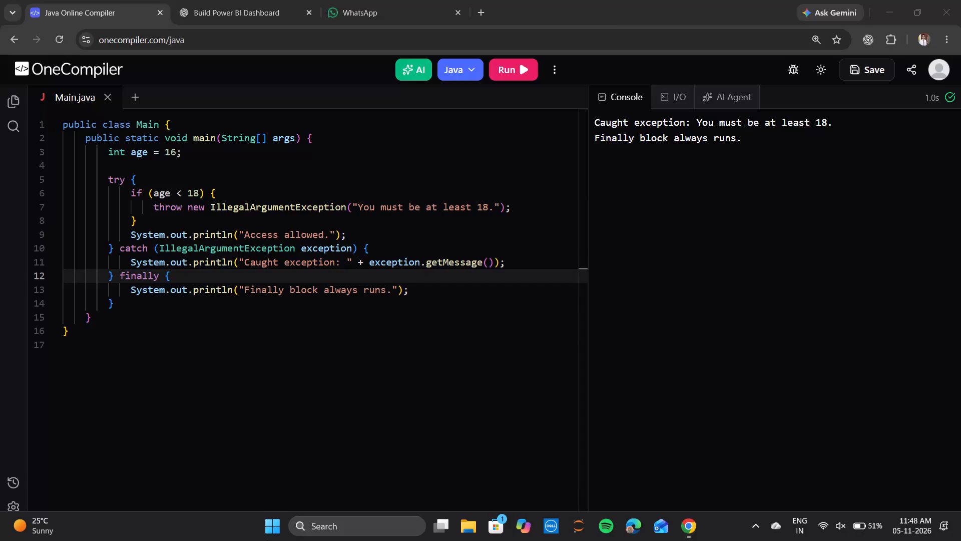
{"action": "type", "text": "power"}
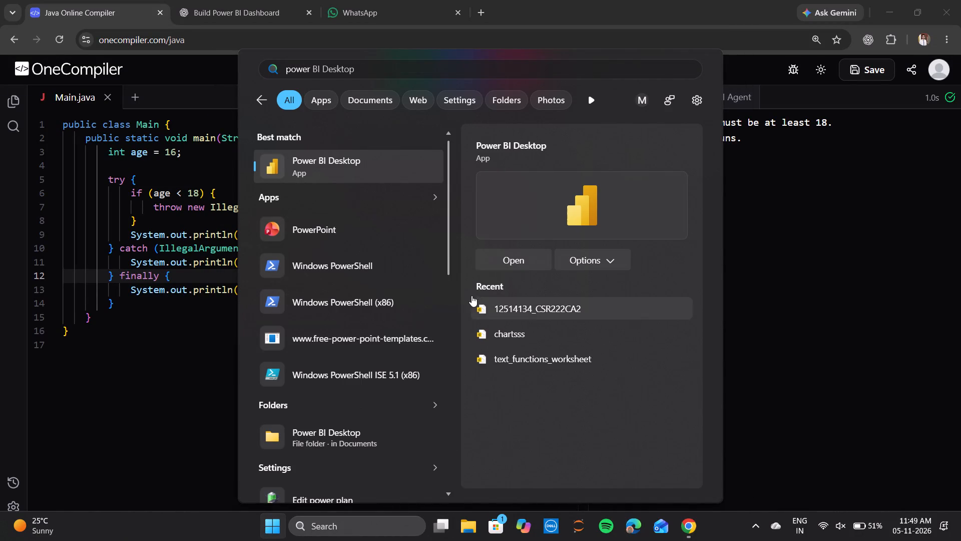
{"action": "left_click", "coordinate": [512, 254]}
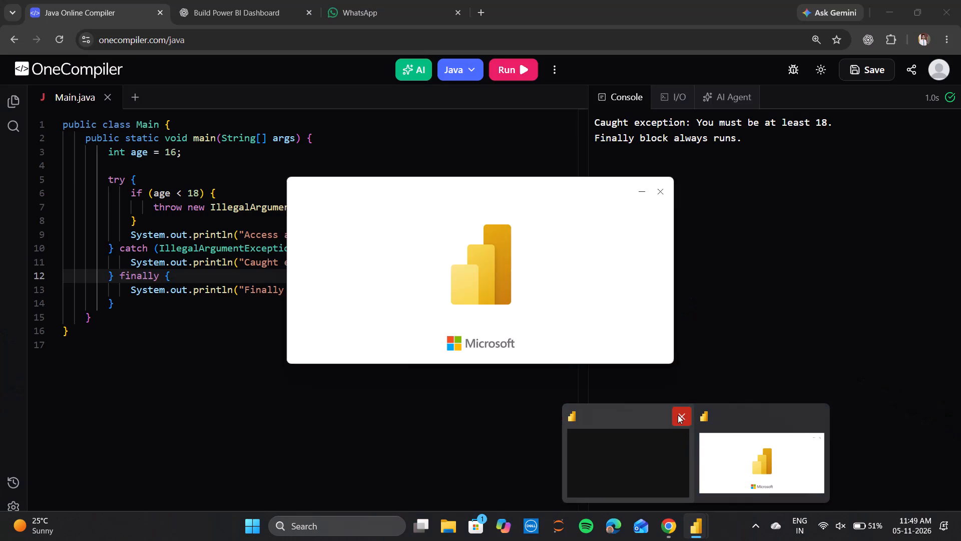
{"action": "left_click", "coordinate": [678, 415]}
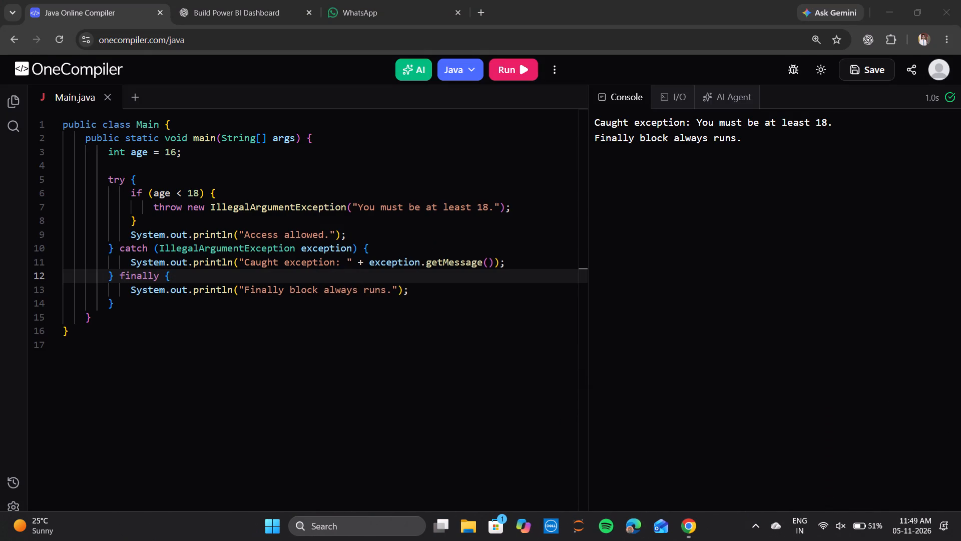
Launch Power BI Desktop and open the recent CSR222CA2 report file.
{"action": "left_click", "coordinate": [350, 522]}
{"action": "type", "text": "power"}
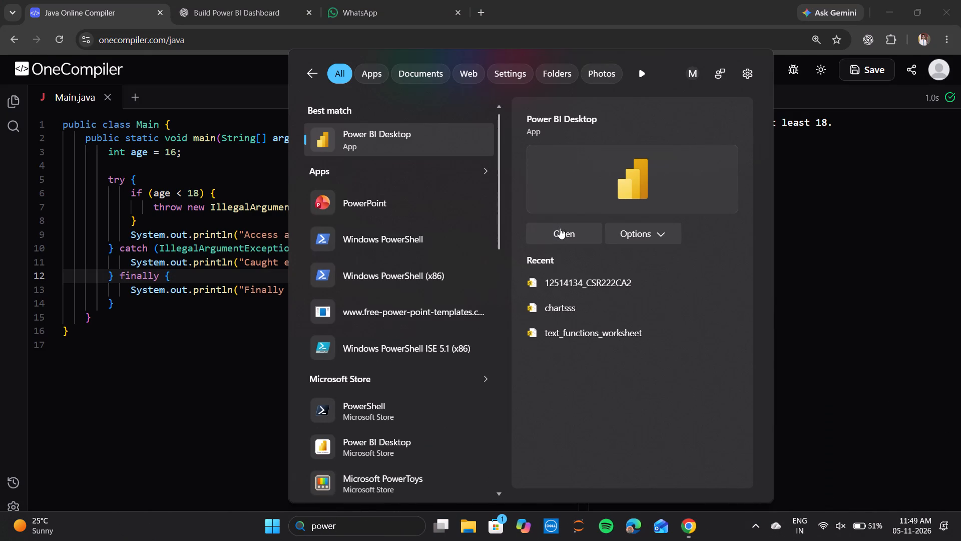
{"action": "left_click", "coordinate": [561, 233]}
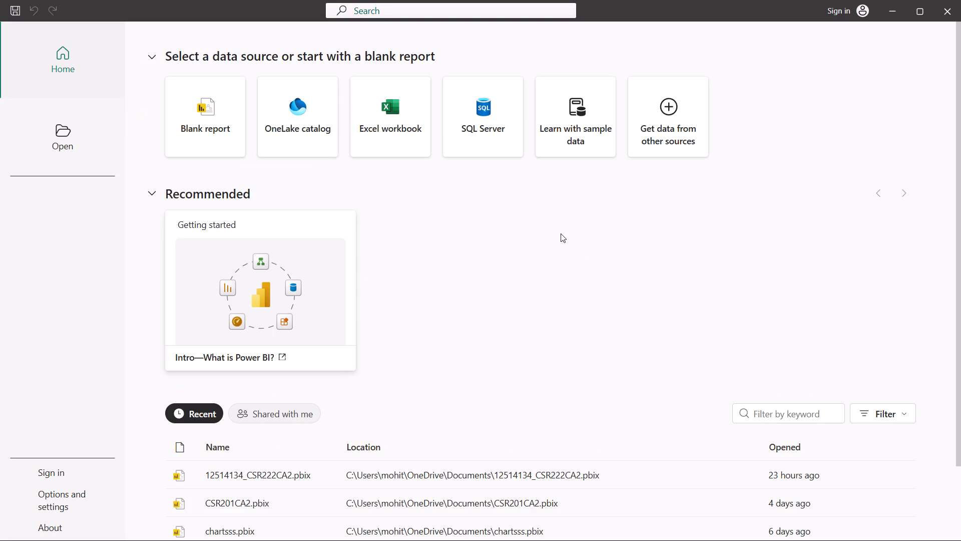
{"action": "left_click", "coordinate": [277, 474]}
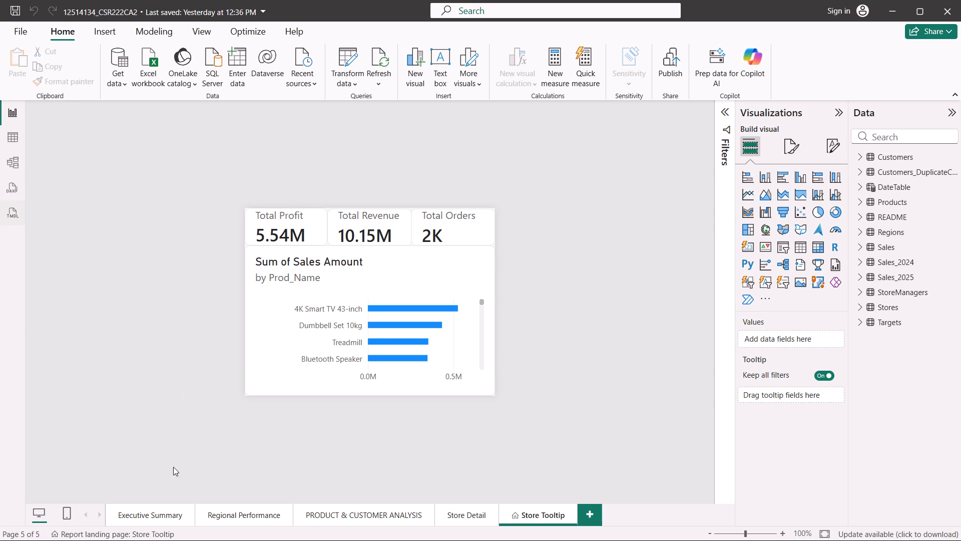
Review the Executive Summary, Regional Performance and PRODUCT & CUSTOMER ANALYSIS report pages, and return to Executive Summary.
{"action": "left_click", "coordinate": [149, 511]}
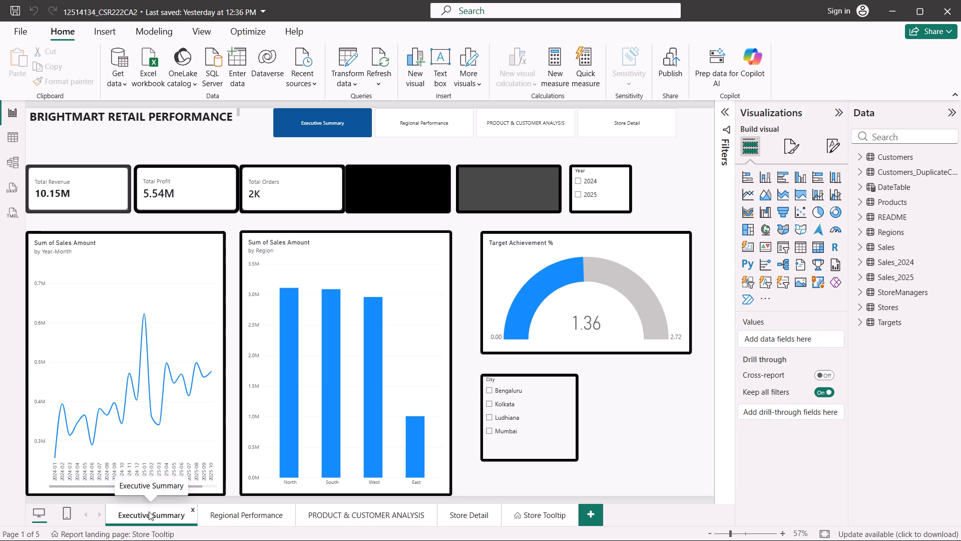
{"action": "left_click", "coordinate": [240, 516]}
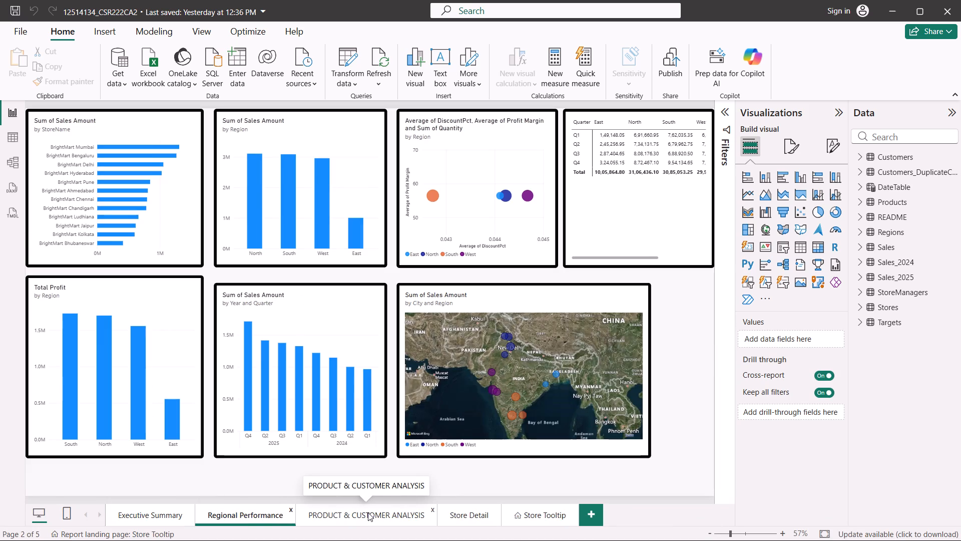
{"action": "left_click", "coordinate": [368, 512]}
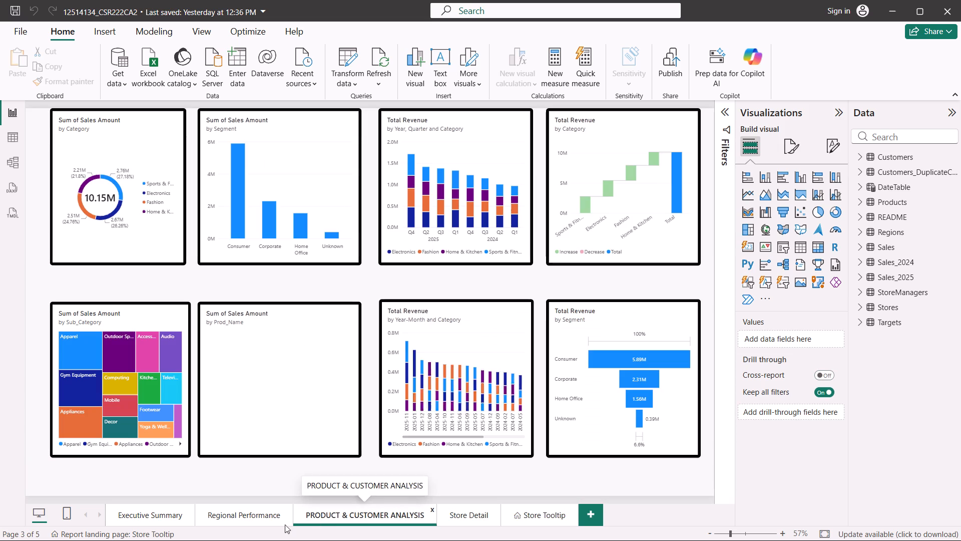
{"action": "left_click", "coordinate": [172, 517]}
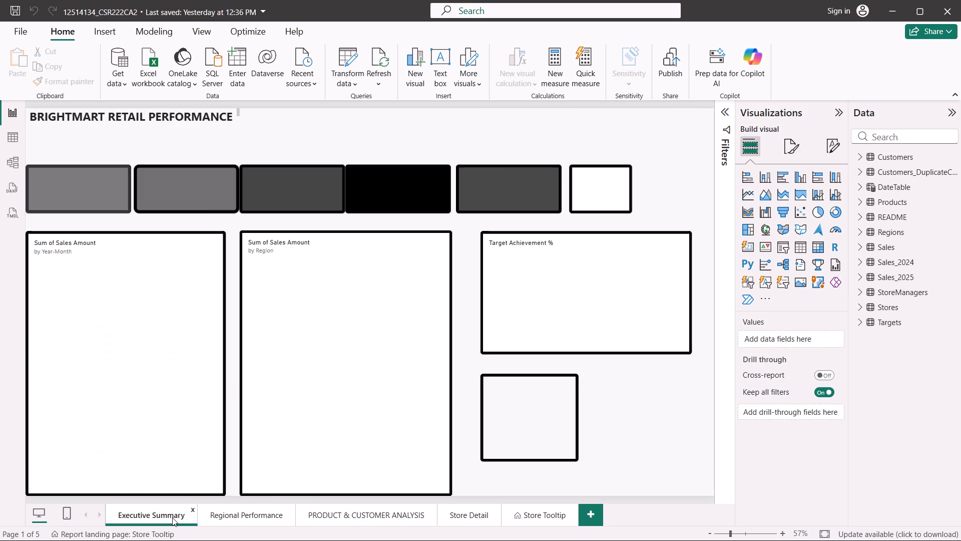
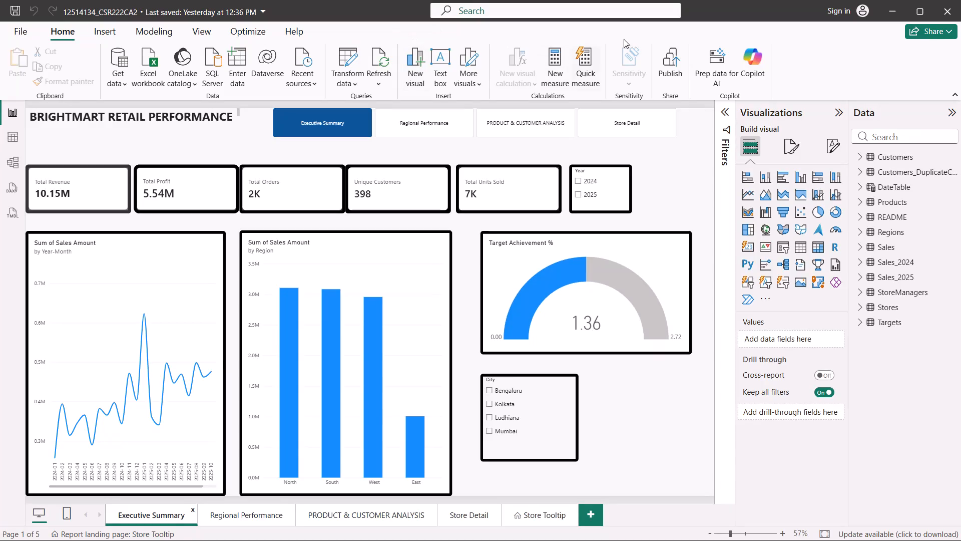
Examine the DAX formulas of the Profit Margin and Total Revenue measures in the Customers table.
{"action": "left_click", "coordinate": [857, 155]}
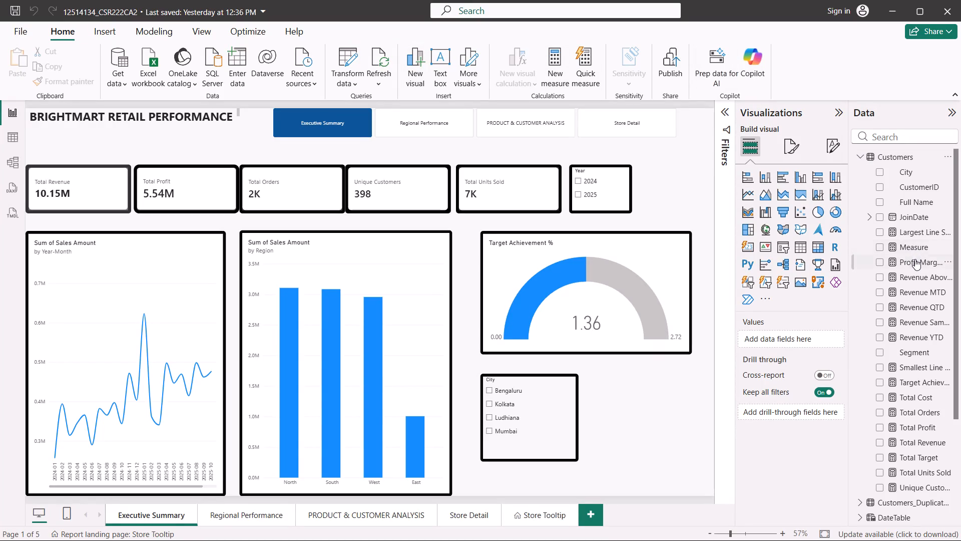
{"action": "left_click", "coordinate": [914, 260]}
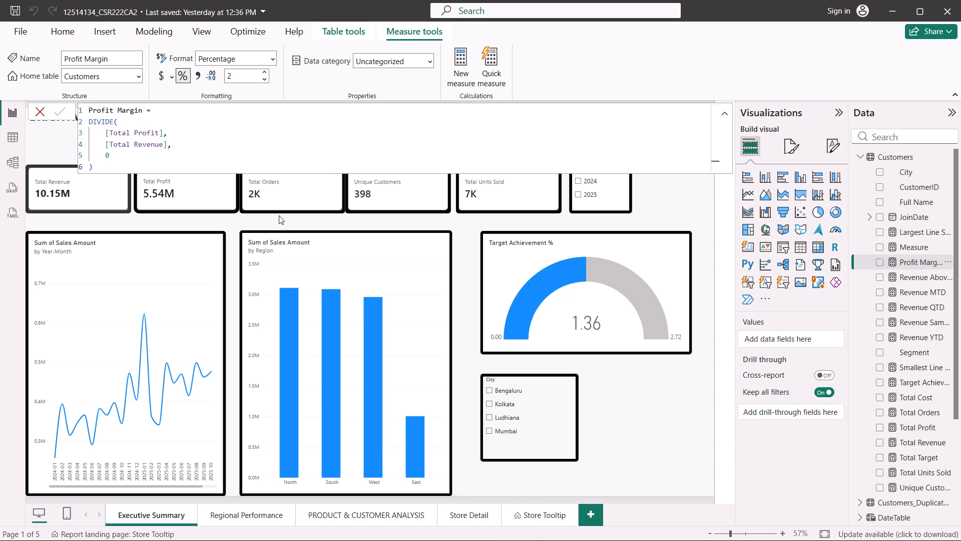
{"action": "left_click", "coordinate": [929, 442]}
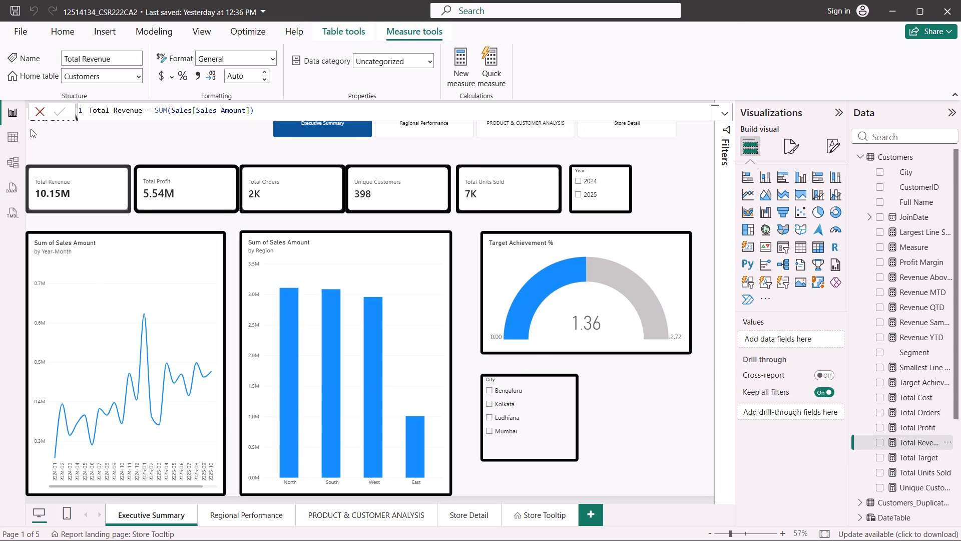
Show the rows of the Sales table in Table view to examine its Sales Amount column.
{"action": "left_click", "coordinate": [14, 144]}
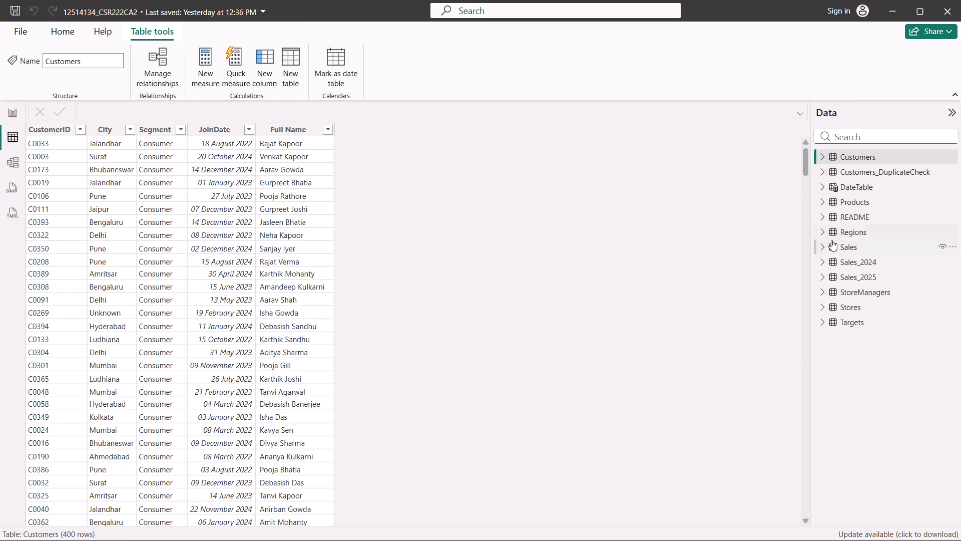
{"action": "left_click", "coordinate": [850, 247]}
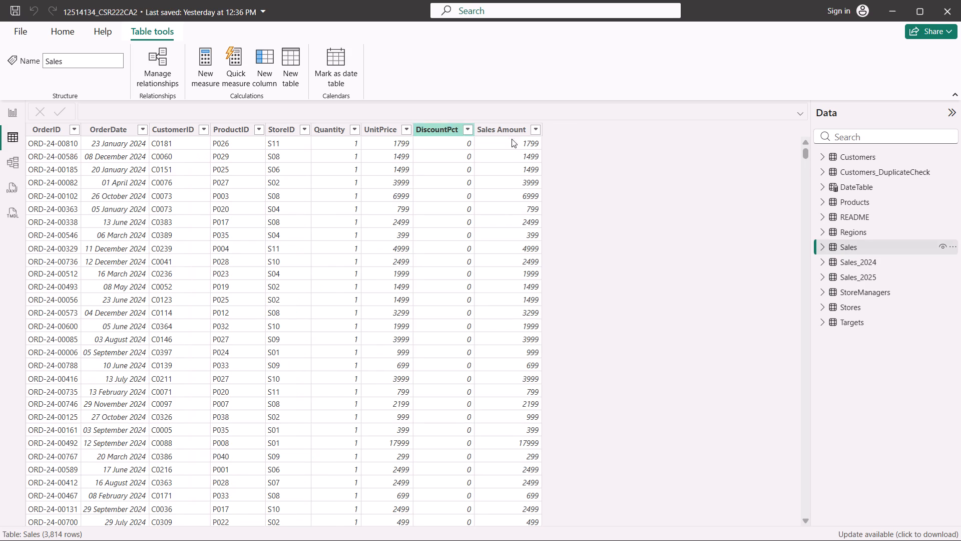
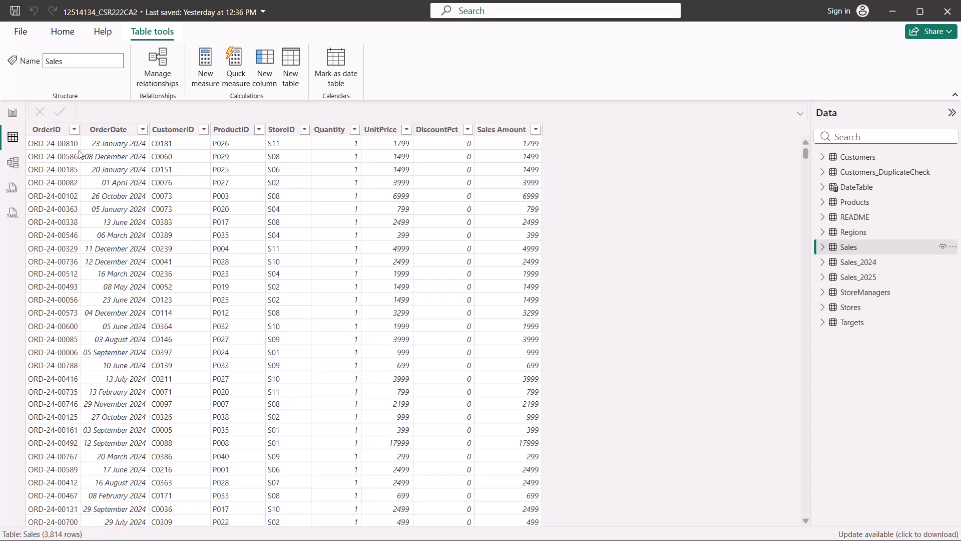
Return to the report view and display the DAX formula of the Total Revenue measure in the Customers table.
{"action": "left_click", "coordinate": [11, 116]}
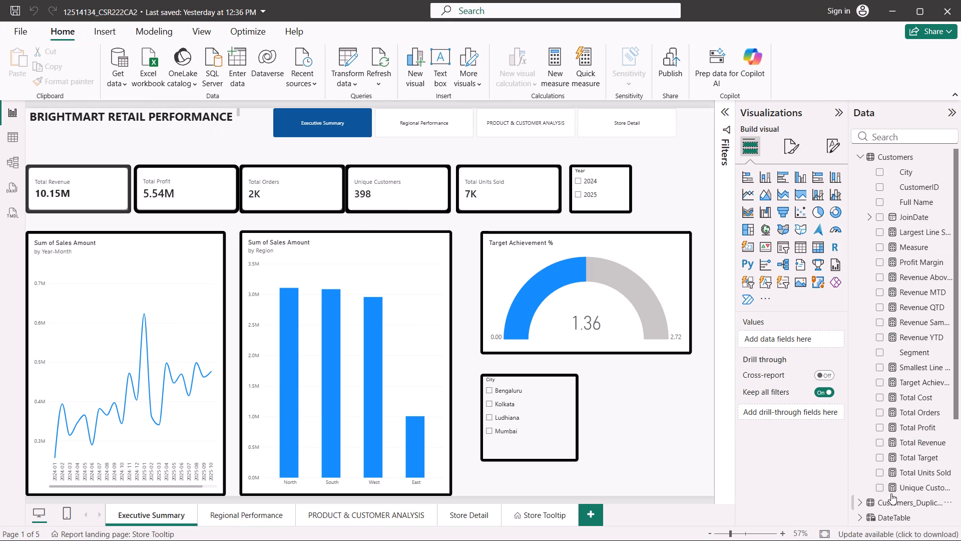
{"action": "left_click", "coordinate": [911, 445]}
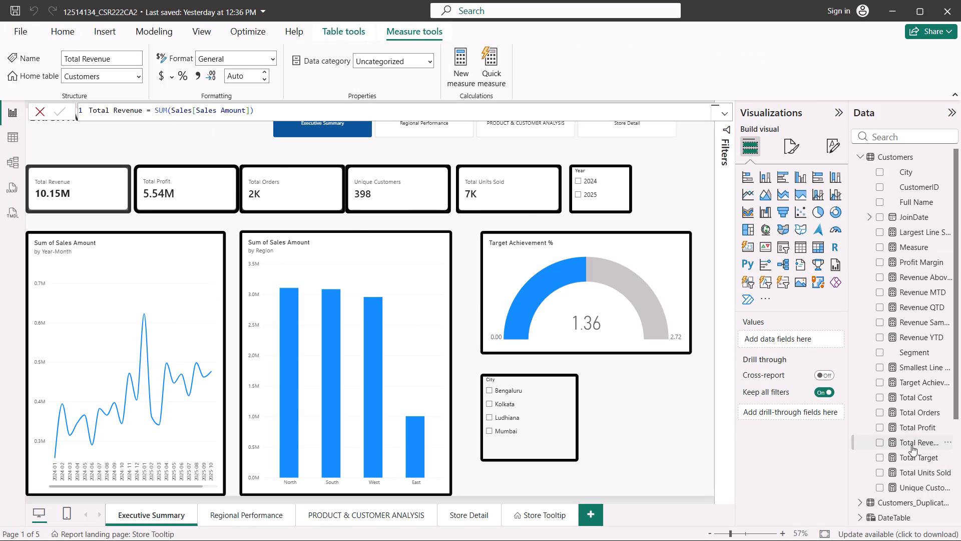
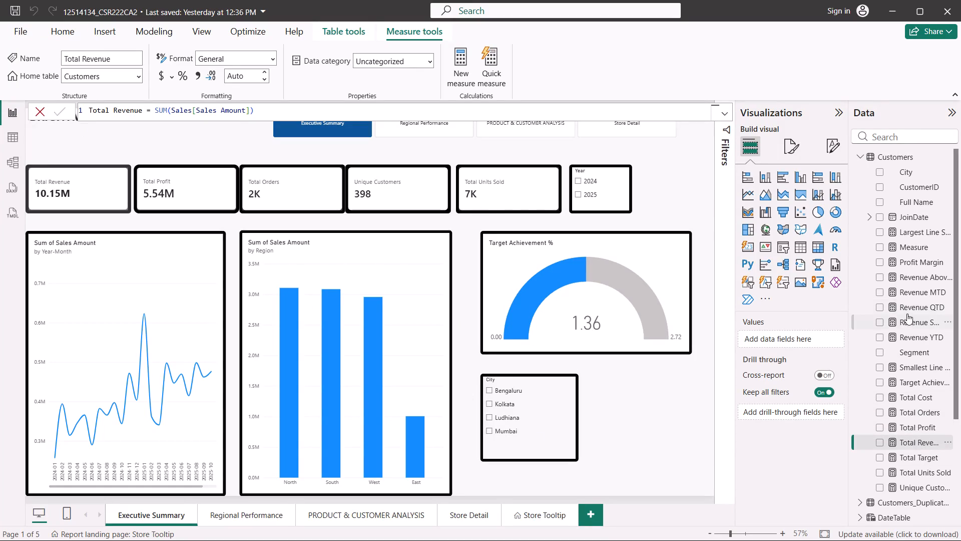
Display the DAX formula of the Profit Margin measure in the Customers table.
{"action": "left_click", "coordinate": [907, 263]}
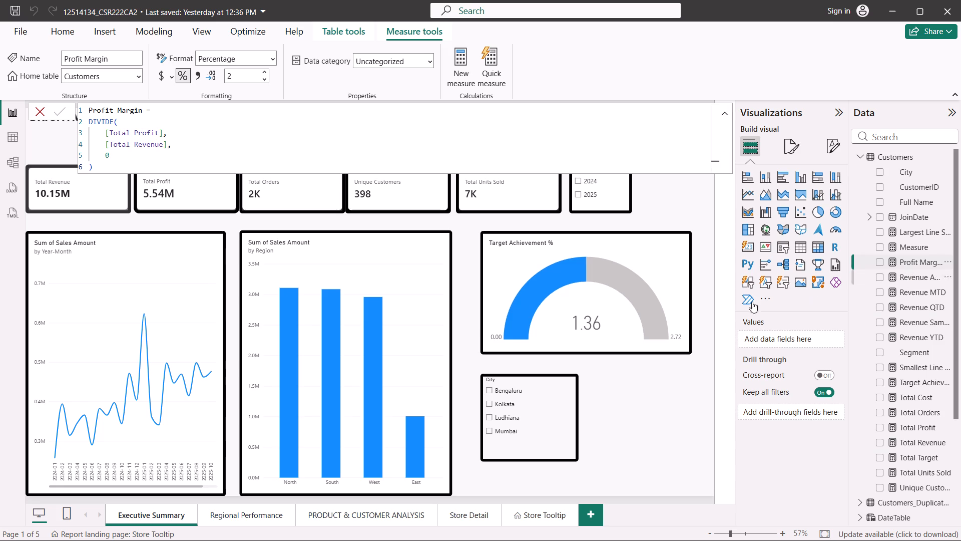
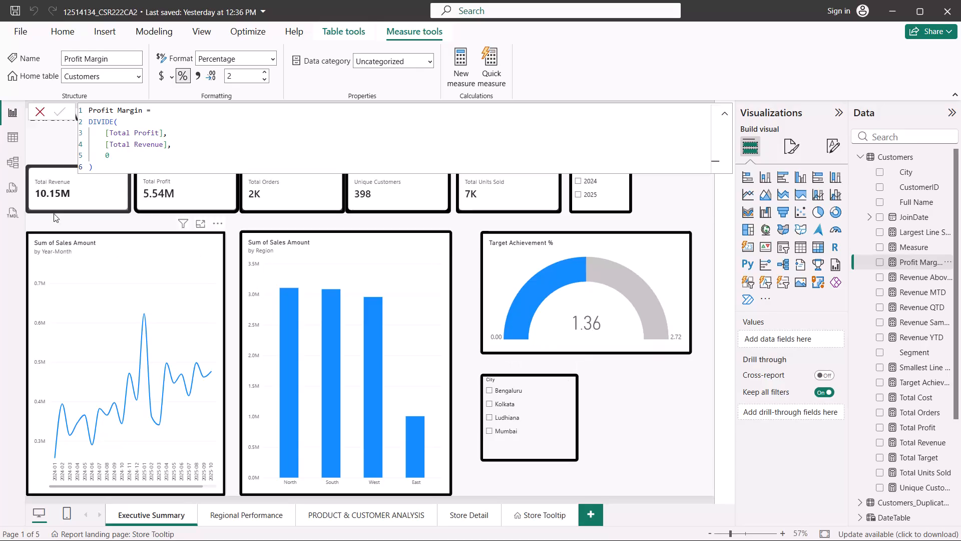
Deselect the Profit Margin measure to dismiss its formula and return to the full Executive Summary page.
{"action": "left_click", "coordinate": [56, 139]}
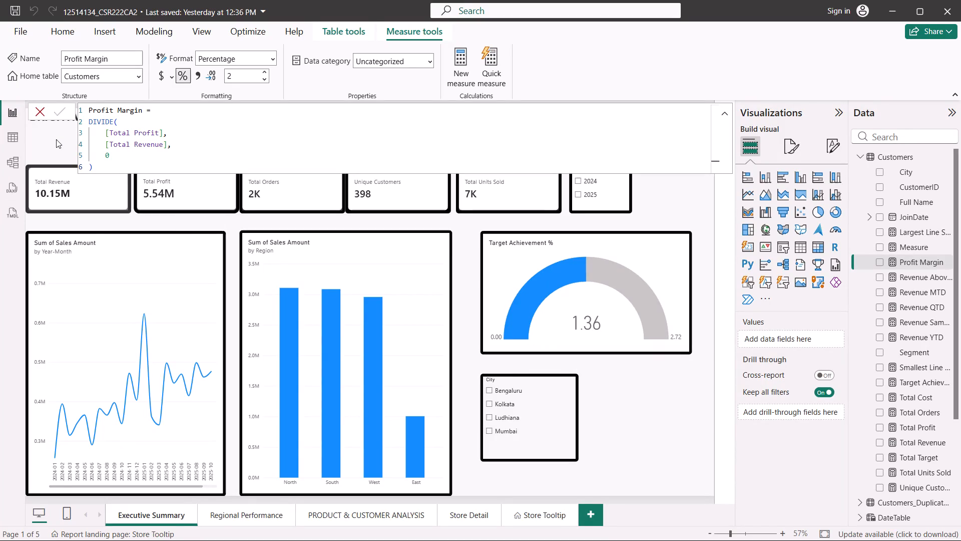
{"action": "left_click", "coordinate": [50, 129]}
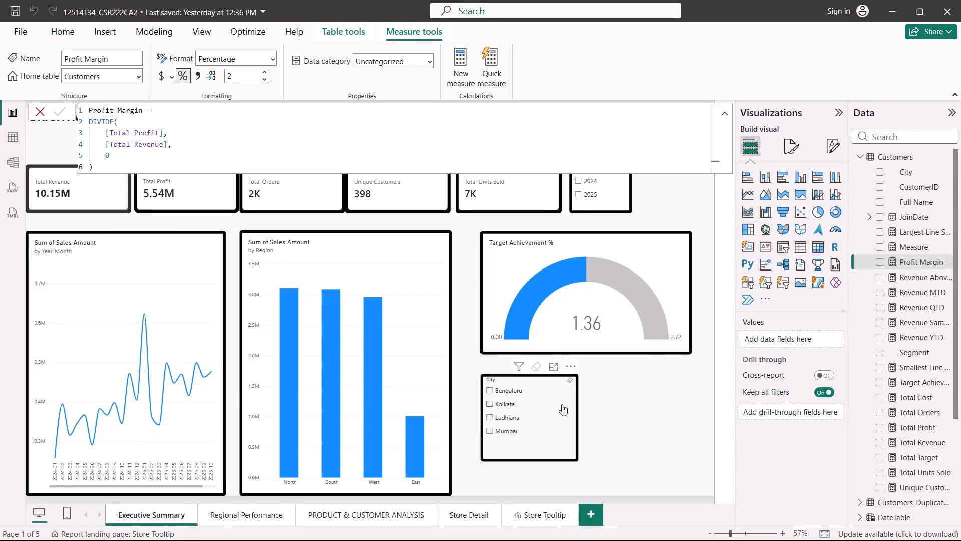
{"action": "left_click", "coordinate": [655, 431]}
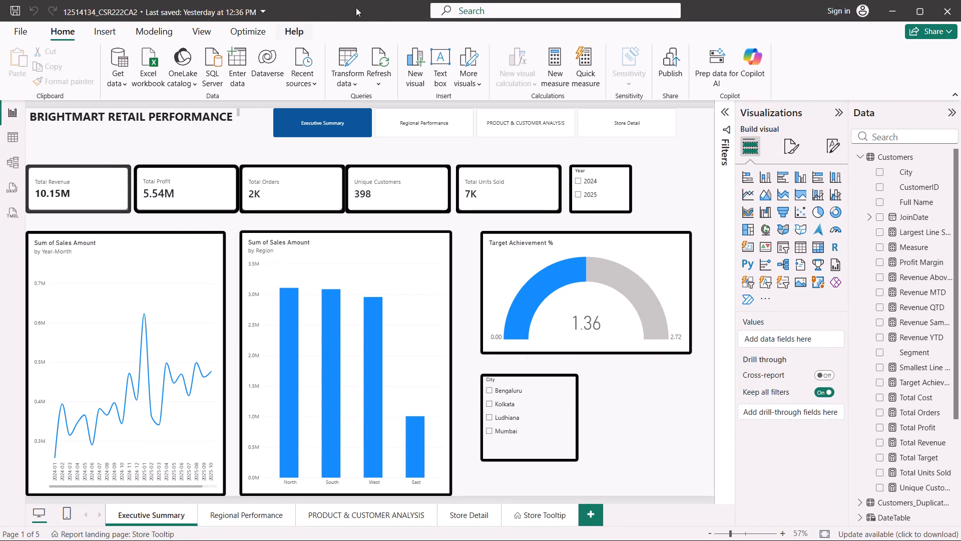
Open the Power Query Editor and inspect the Sales query's Removed Columns, Added Custom and Source steps.
{"action": "left_click", "coordinate": [347, 52]}
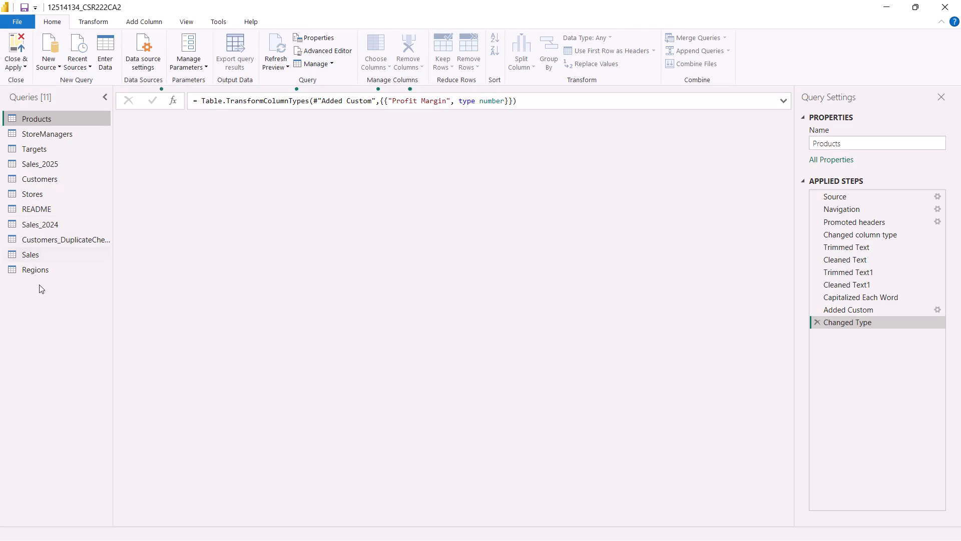
{"action": "left_click", "coordinate": [53, 253]}
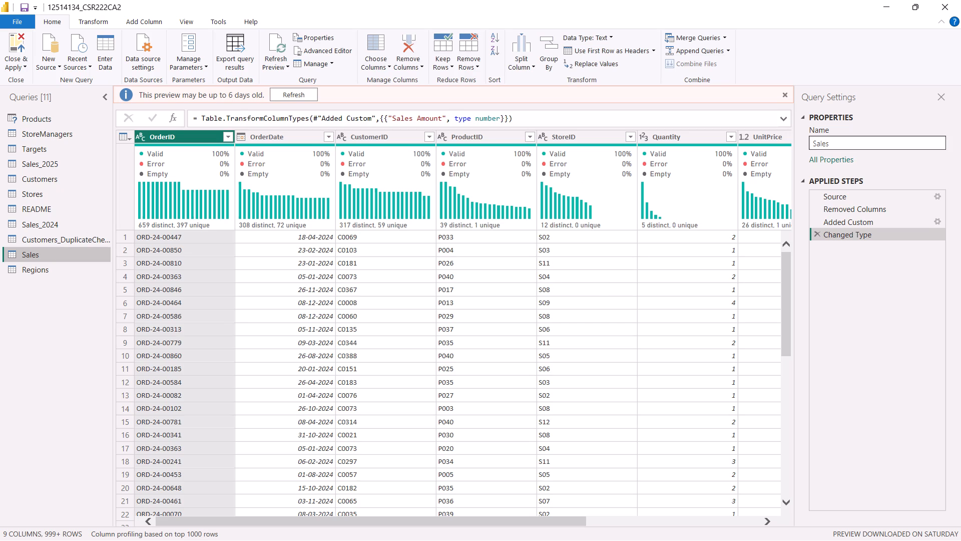
{"action": "left_click", "coordinate": [876, 212]}
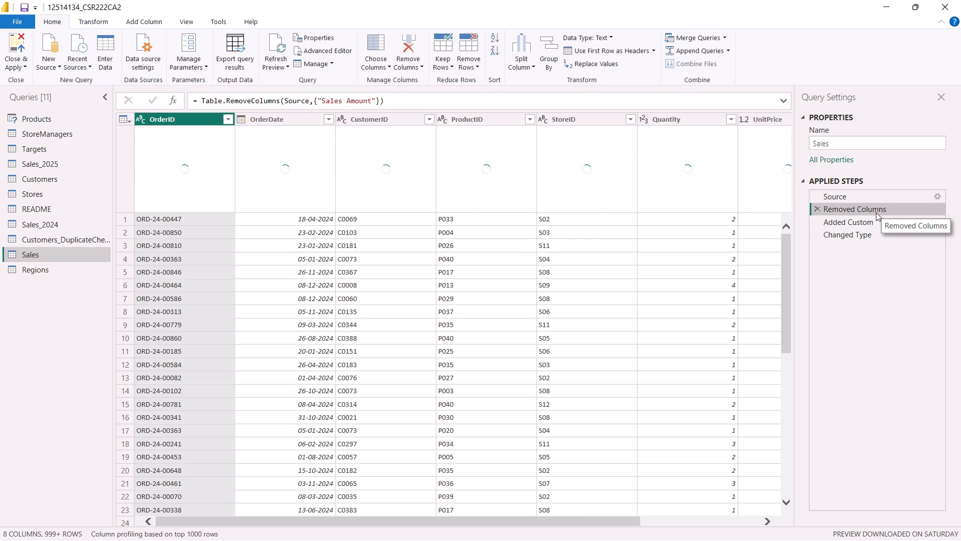
{"action": "left_click", "coordinate": [852, 221]}
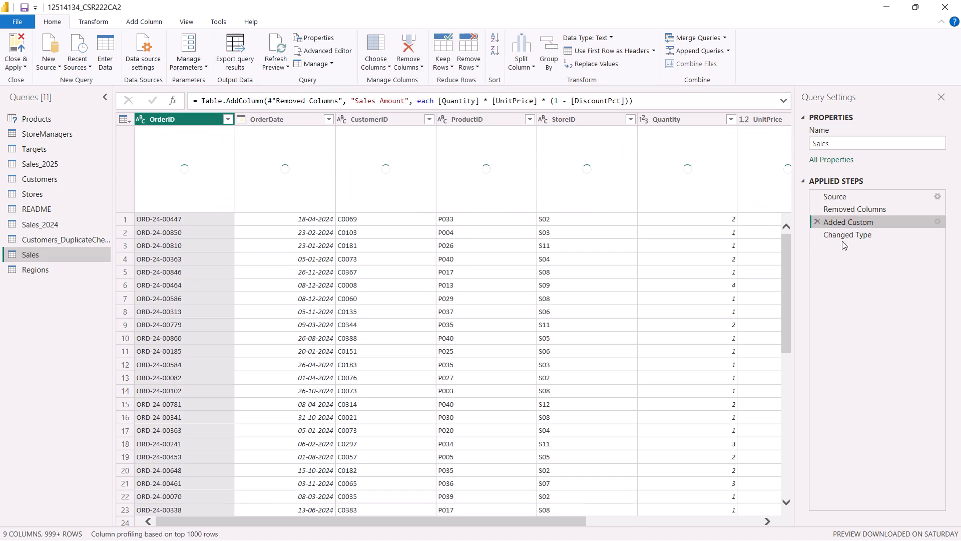
{"action": "left_click", "coordinate": [830, 191]}
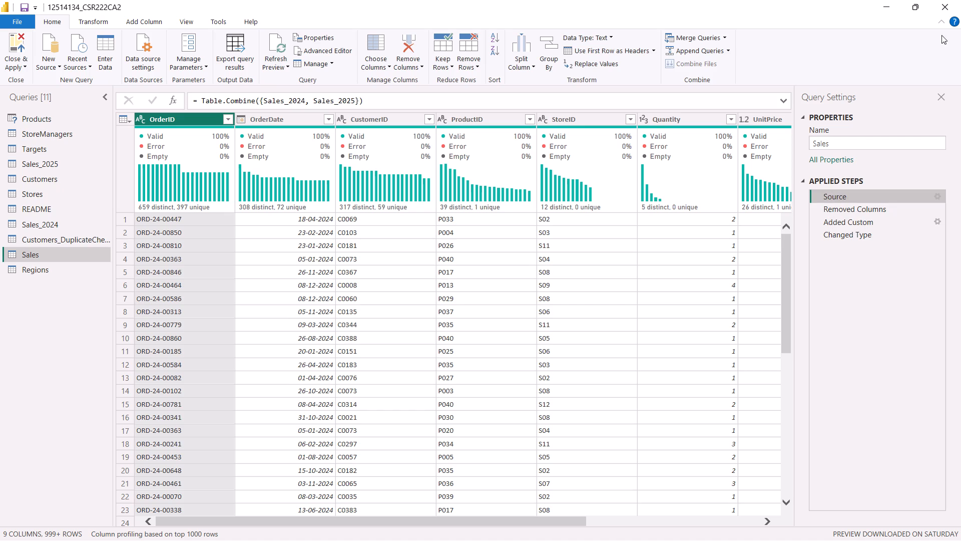
View the Append Queries as New options for the Sales query and close them without appending.
{"action": "left_click", "coordinate": [727, 50]}
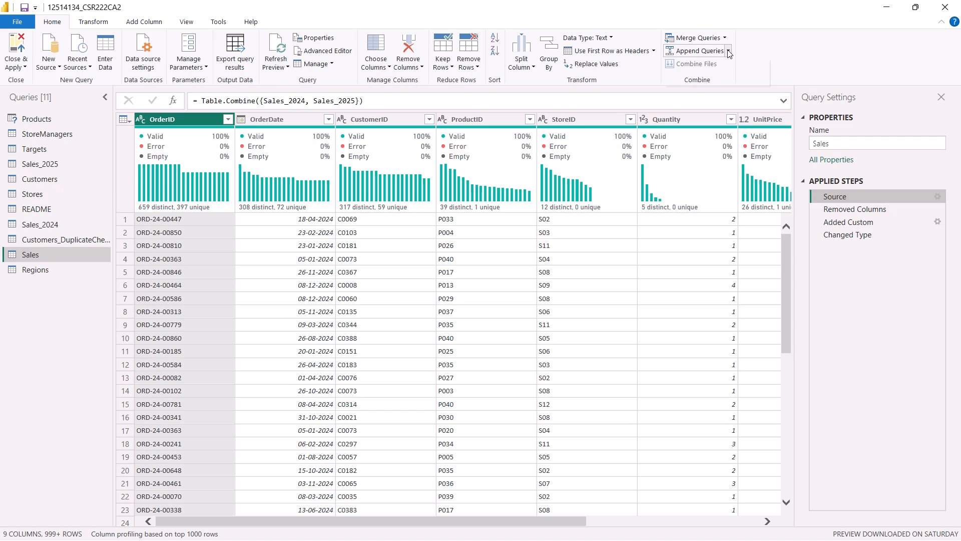
{"action": "left_click", "coordinate": [727, 50]}
{"action": "left_click", "coordinate": [727, 50]}
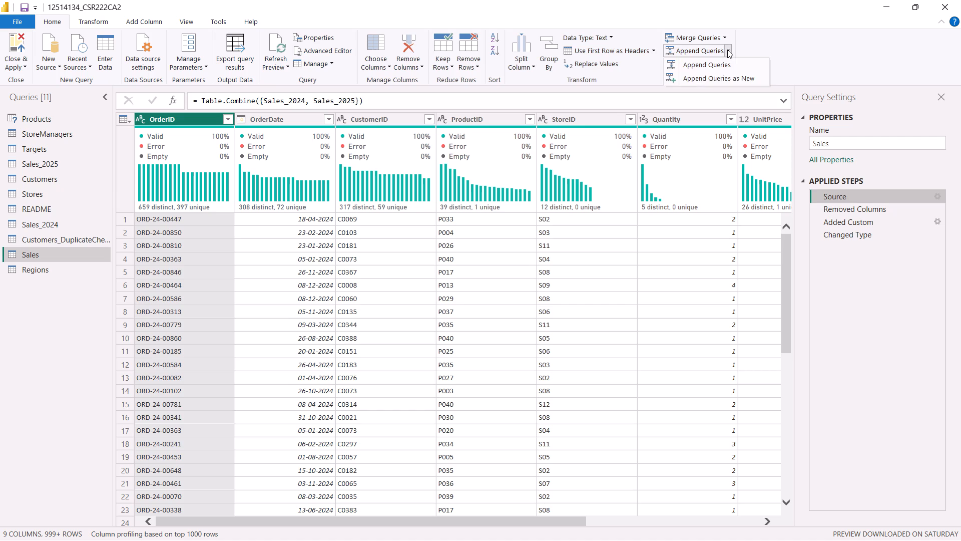
{"action": "left_click", "coordinate": [739, 81]}
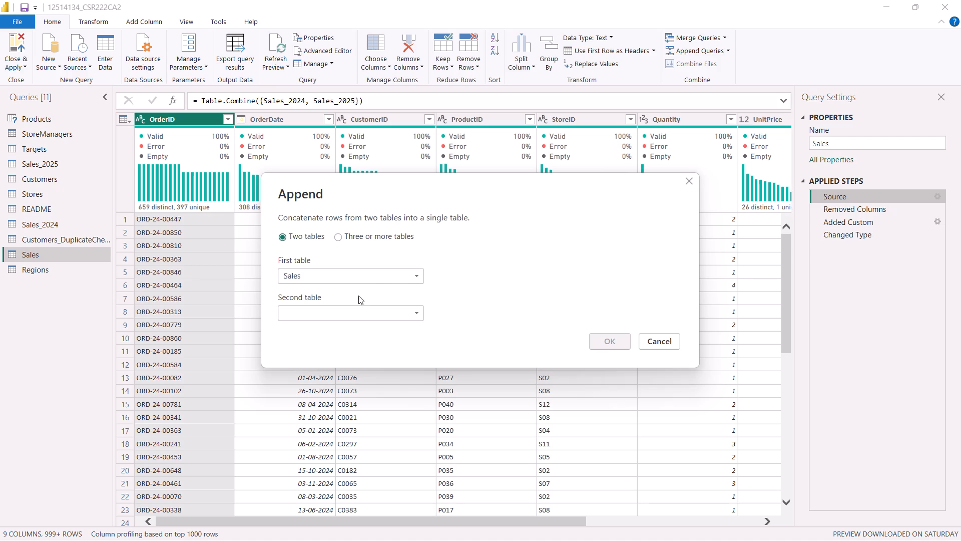
{"action": "left_click", "coordinate": [584, 294]}
{"action": "left_click", "coordinate": [687, 180]}
Examine the columns of the combined Sales table at its Source step, from OrderID across to Sales Amount.
{"action": "scroll", "coordinate": [676, 280], "scroll_direction": "left", "scroll_amount": 5}
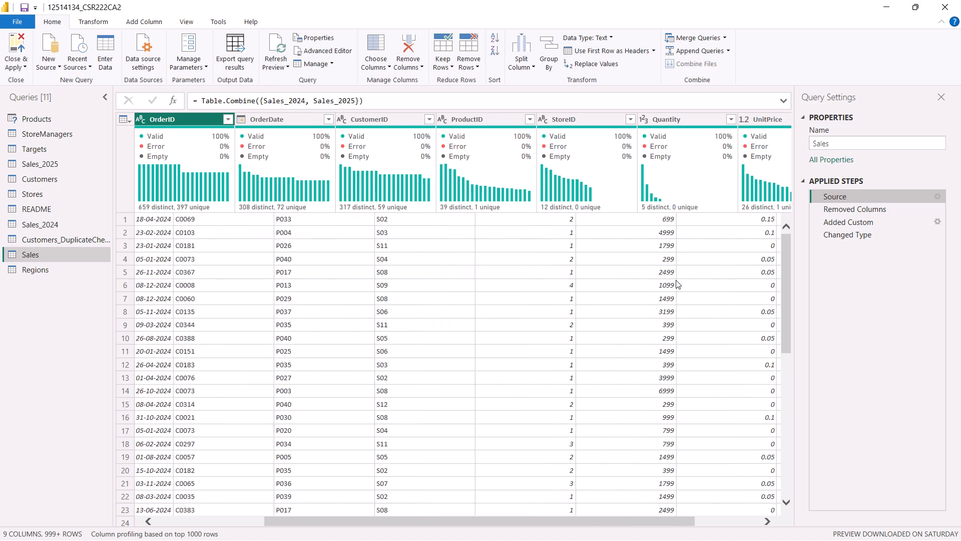
{"action": "scroll", "coordinate": [676, 280], "scroll_direction": "left", "scroll_amount": 14}
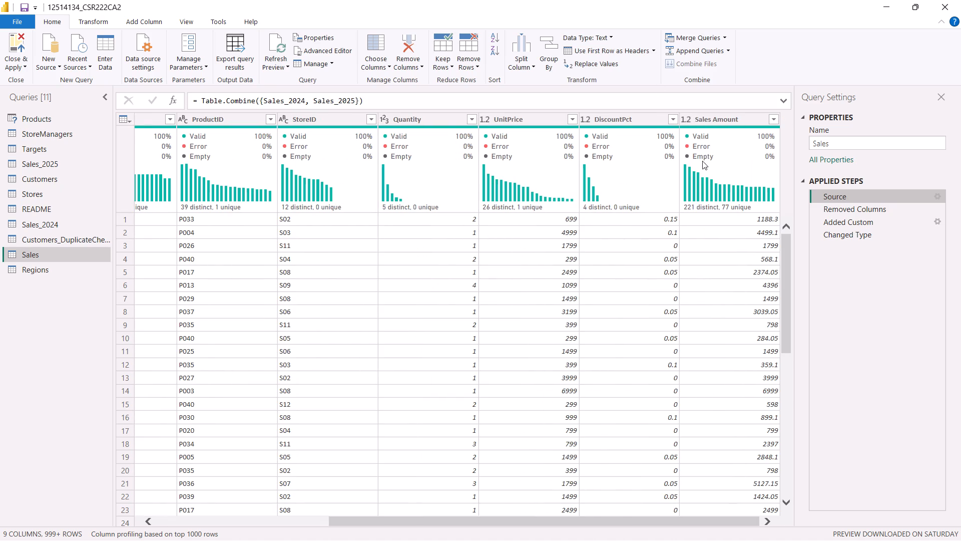
{"action": "left_click", "coordinate": [709, 116]}
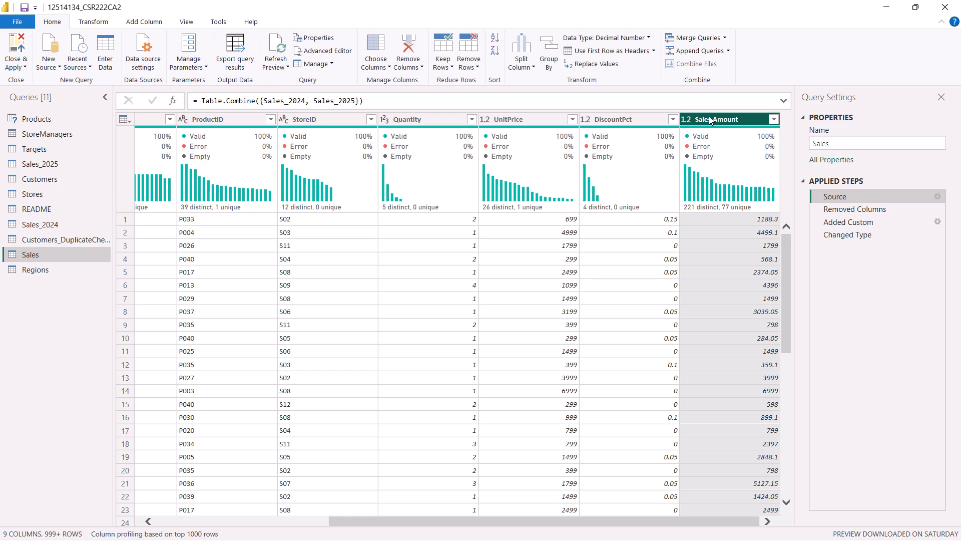
{"action": "scroll", "coordinate": [602, 160], "scroll_direction": "right", "scroll_amount": 20}
{"action": "scroll", "coordinate": [602, 160], "scroll_direction": "right", "scroll_amount": 20}
{"action": "scroll", "coordinate": [602, 160], "scroll_direction": "right", "scroll_amount": 6}
{"action": "scroll", "coordinate": [206, 235], "scroll_direction": "right", "scroll_amount": 7}
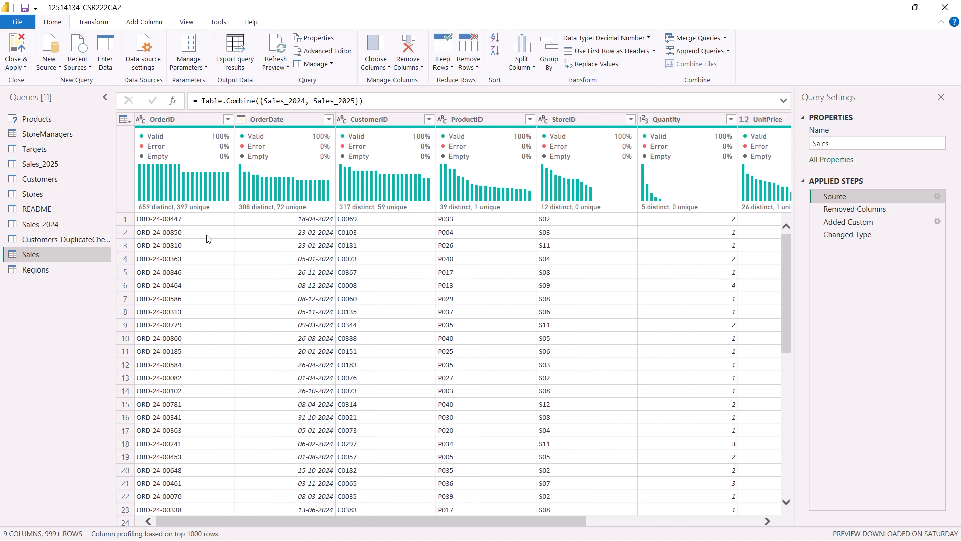
{"action": "scroll", "coordinate": [206, 235], "scroll_direction": "right", "scroll_amount": 6}
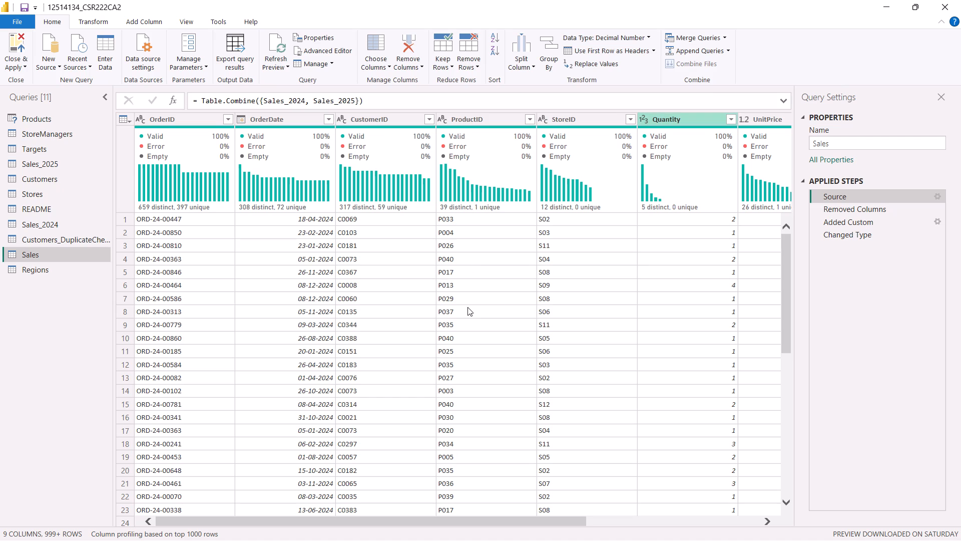
{"action": "scroll", "coordinate": [467, 307], "scroll_direction": "left", "scroll_amount": 3}
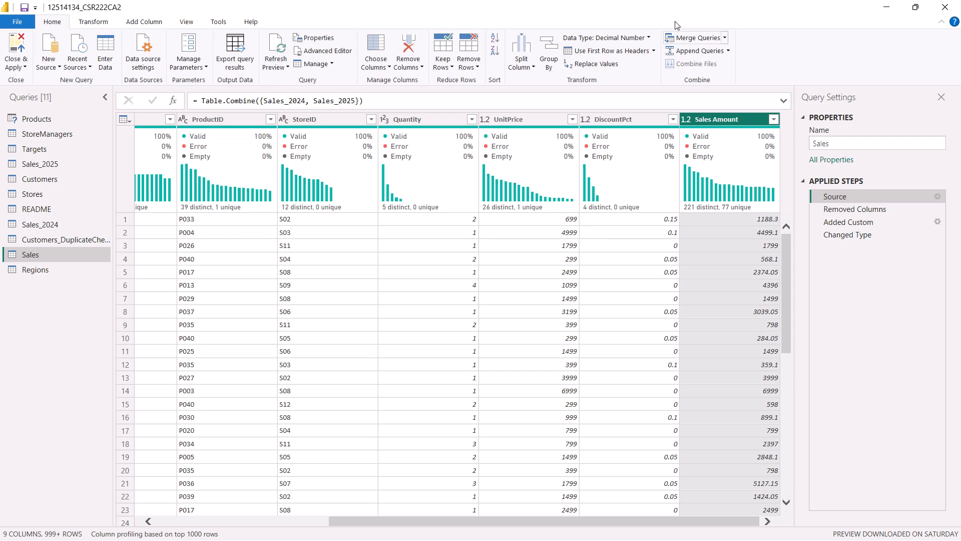
View the Merge Queries as New options with Sales as the first table, and cancel without merging.
{"action": "left_click", "coordinate": [711, 33]}
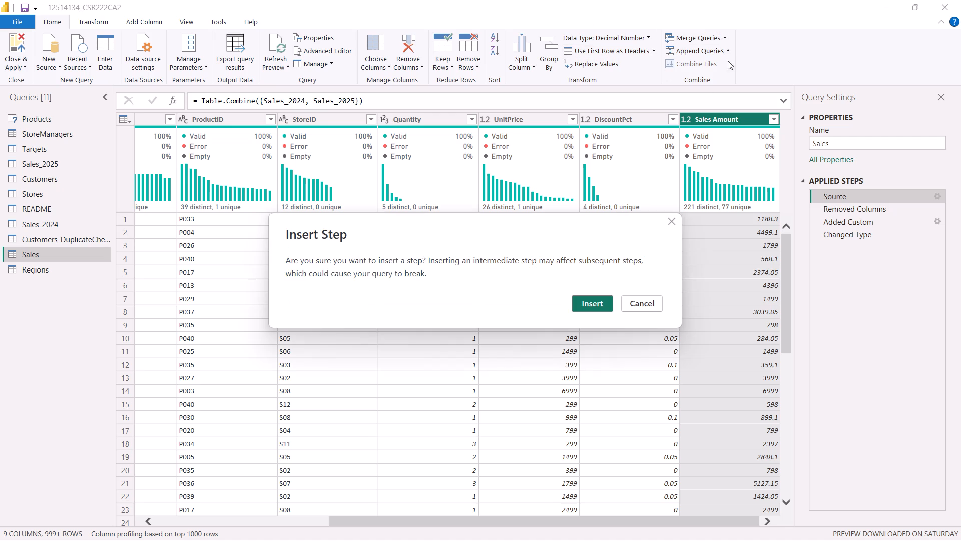
{"action": "left_click", "coordinate": [672, 217]}
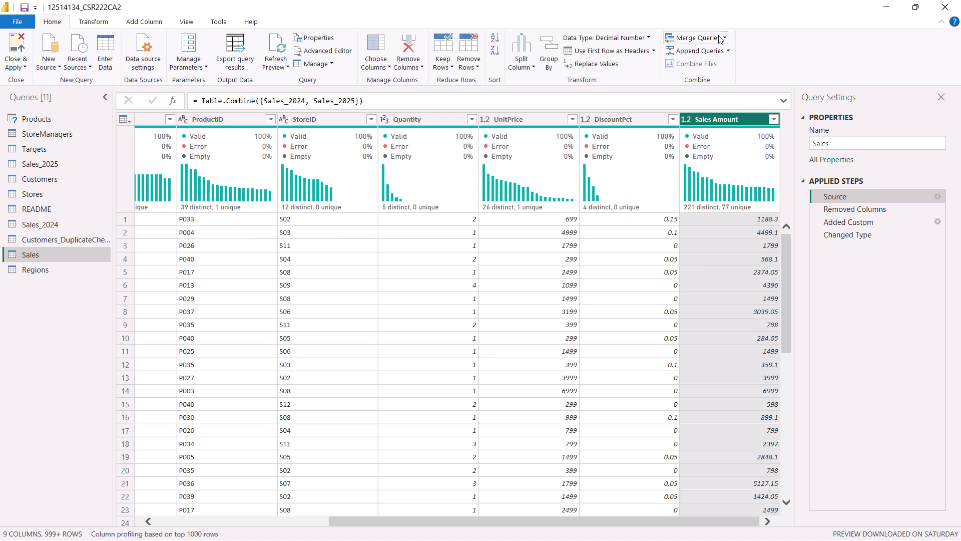
{"action": "left_click", "coordinate": [723, 35]}
{"action": "left_click", "coordinate": [738, 65]}
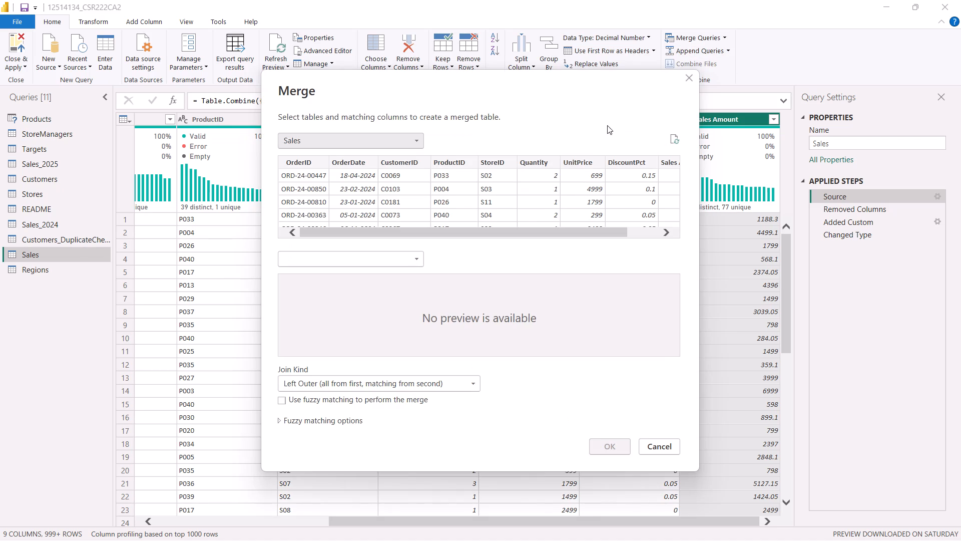
{"action": "left_click", "coordinate": [408, 139]}
{"action": "left_click", "coordinate": [487, 99]}
{"action": "left_click", "coordinate": [402, 135]}
{"action": "left_click", "coordinate": [505, 271]}
{"action": "left_click", "coordinate": [411, 138]}
{"action": "left_click", "coordinate": [517, 123]}
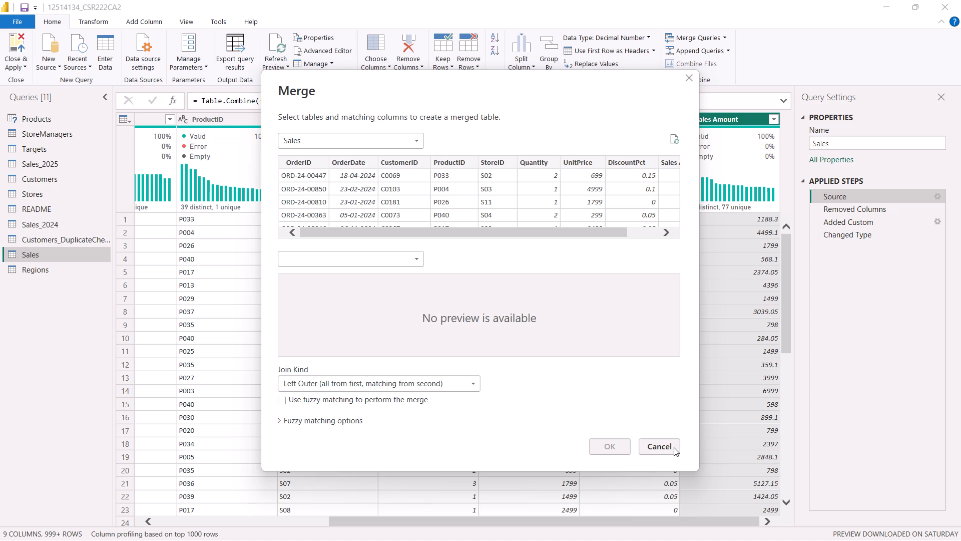
{"action": "left_click", "coordinate": [674, 447]}
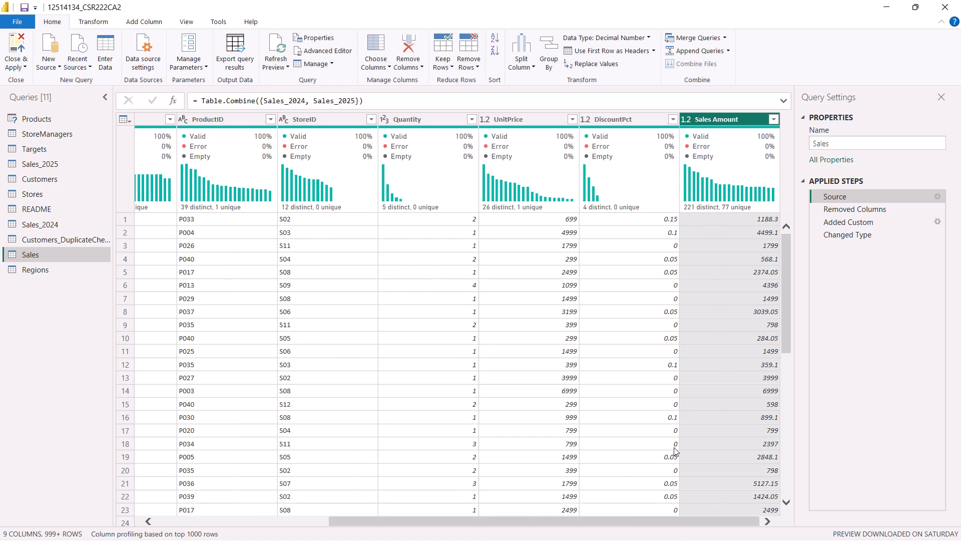
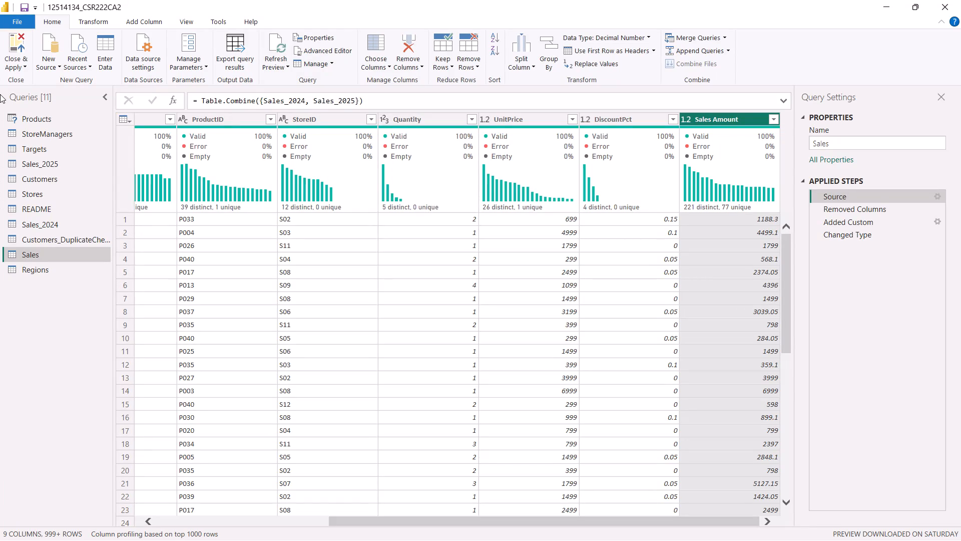
Close the Power Query Editor, applying its queries, and view the Regional Performance page of the report.
{"action": "left_click", "coordinate": [20, 39]}
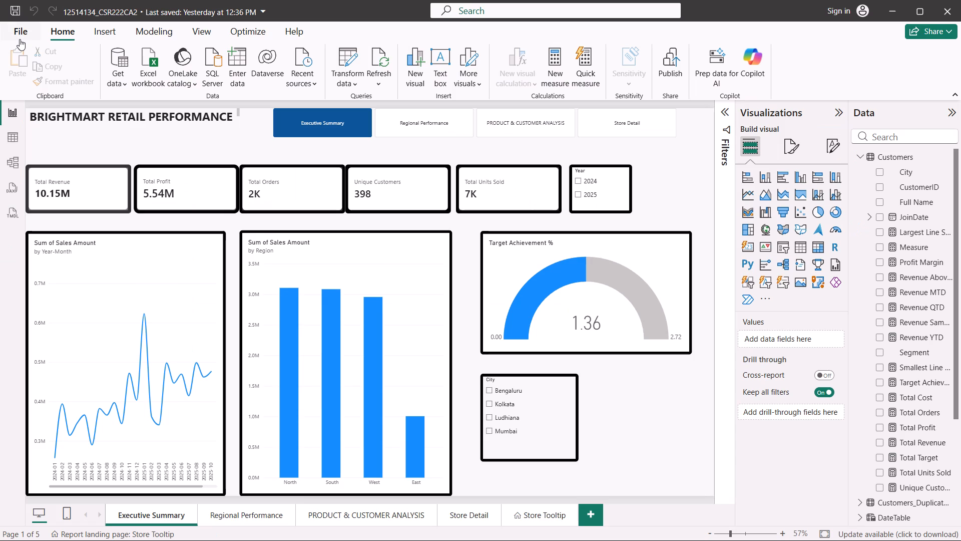
{"action": "left_click", "coordinate": [272, 512]}
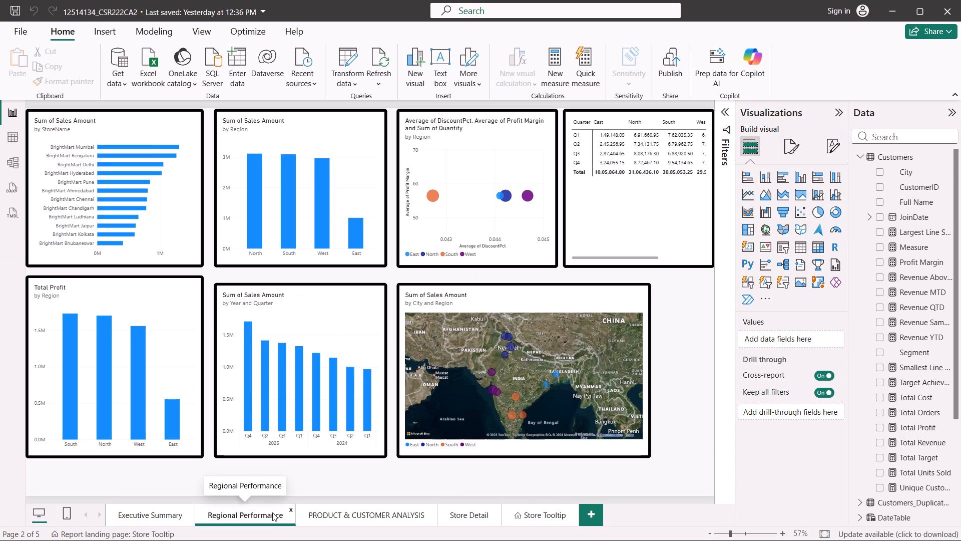
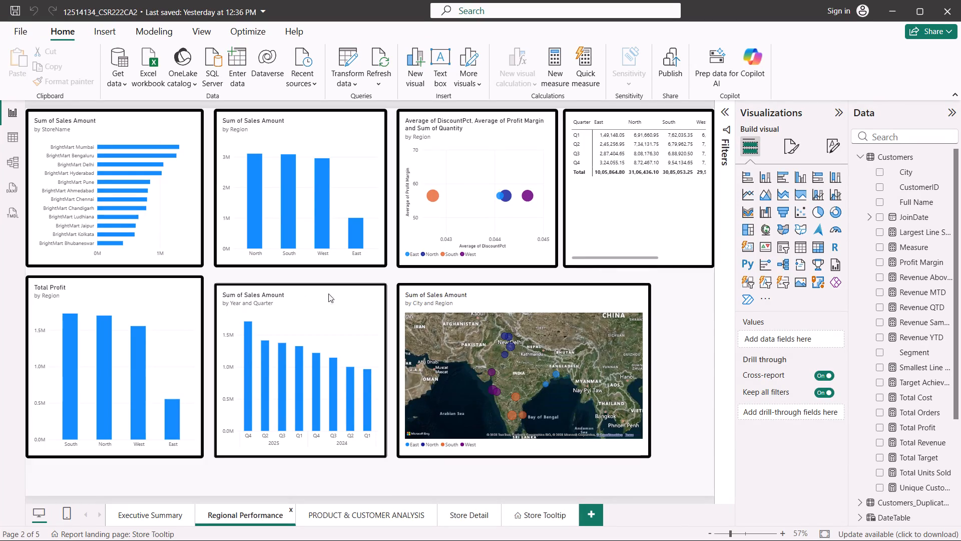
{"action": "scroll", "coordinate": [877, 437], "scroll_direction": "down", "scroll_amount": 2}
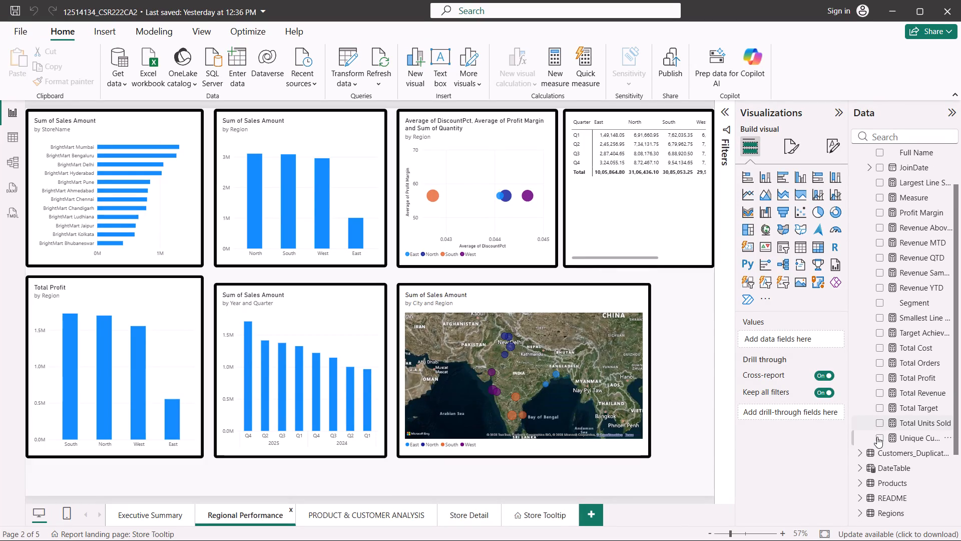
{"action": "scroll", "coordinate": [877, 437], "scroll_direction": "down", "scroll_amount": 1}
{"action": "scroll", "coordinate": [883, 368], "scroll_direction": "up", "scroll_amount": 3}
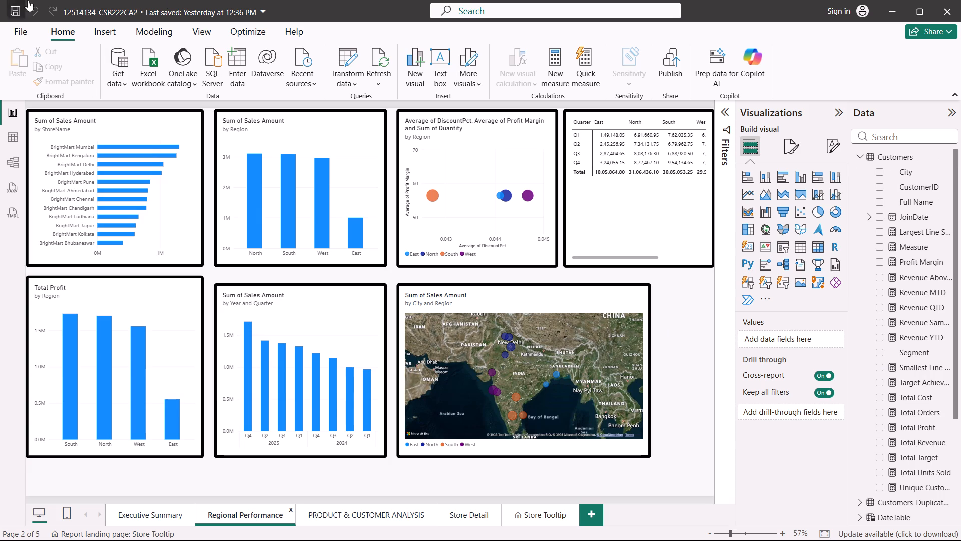
Open the Power Query Editor and examine the Sales query's columns through to DiscountPct and Sales Amount.
{"action": "left_click", "coordinate": [346, 61]}
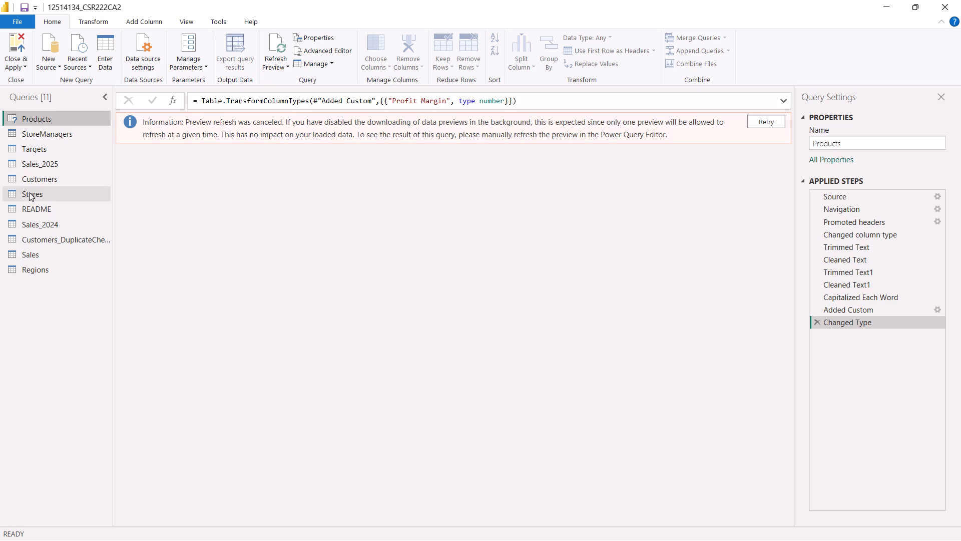
{"action": "left_click", "coordinate": [48, 259]}
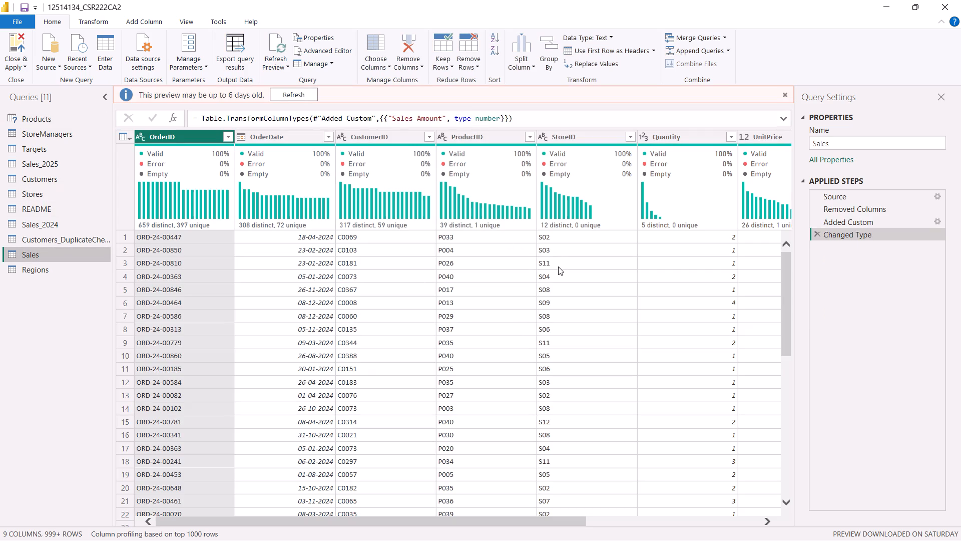
{"action": "scroll", "coordinate": [515, 210], "scroll_direction": "left", "scroll_amount": 5}
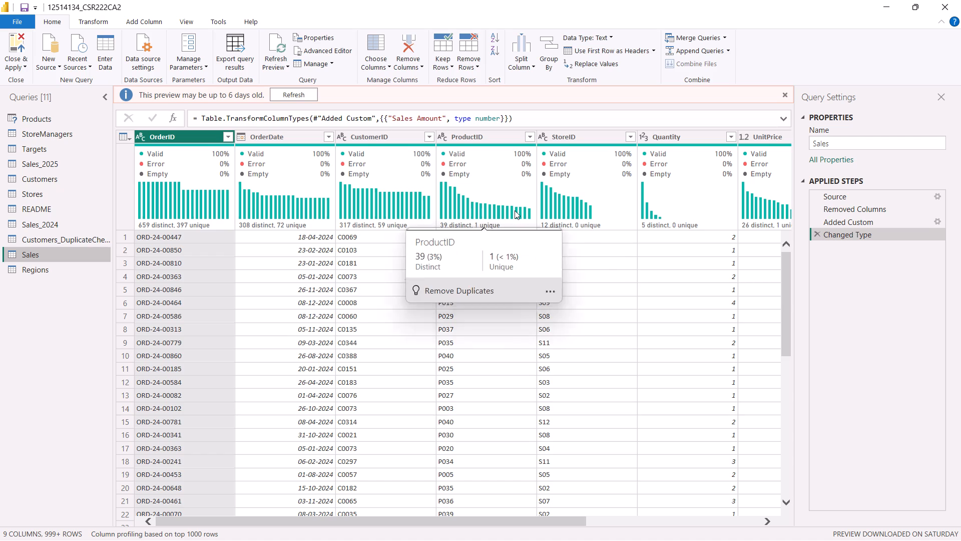
{"action": "scroll", "coordinate": [603, 191], "scroll_direction": "left", "scroll_amount": 5}
{"action": "scroll", "coordinate": [630, 334], "scroll_direction": "left", "scroll_amount": 2}
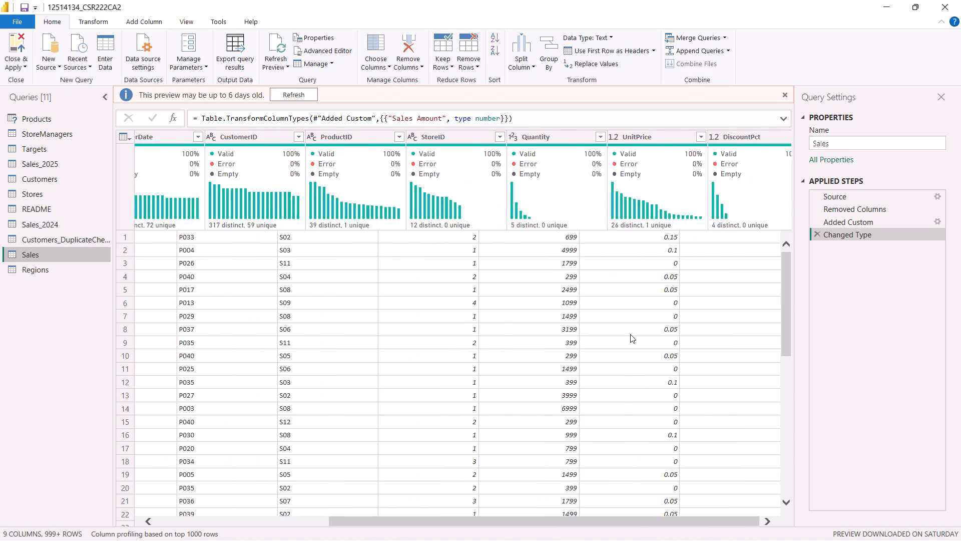
{"action": "scroll", "coordinate": [630, 334], "scroll_direction": "left", "scroll_amount": 2}
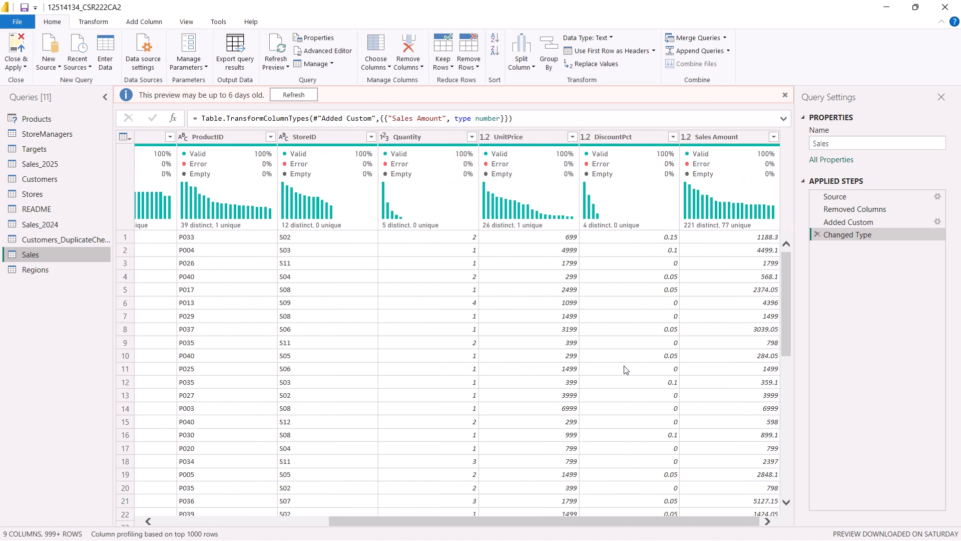
{"action": "scroll", "coordinate": [624, 366], "scroll_direction": "down", "scroll_amount": 3}
{"action": "scroll", "coordinate": [624, 366], "scroll_direction": "up", "scroll_amount": 1}
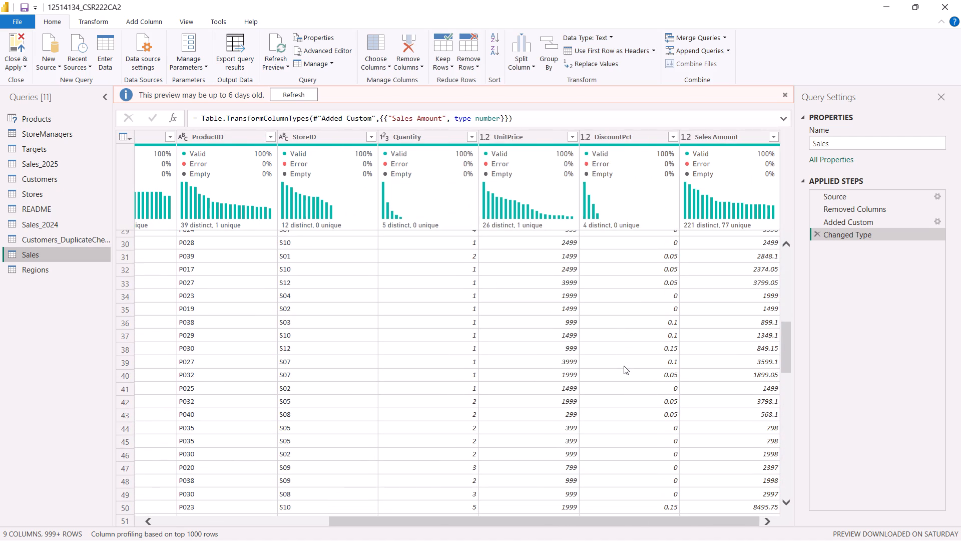
{"action": "scroll", "coordinate": [624, 366], "scroll_direction": "up", "scroll_amount": 1}
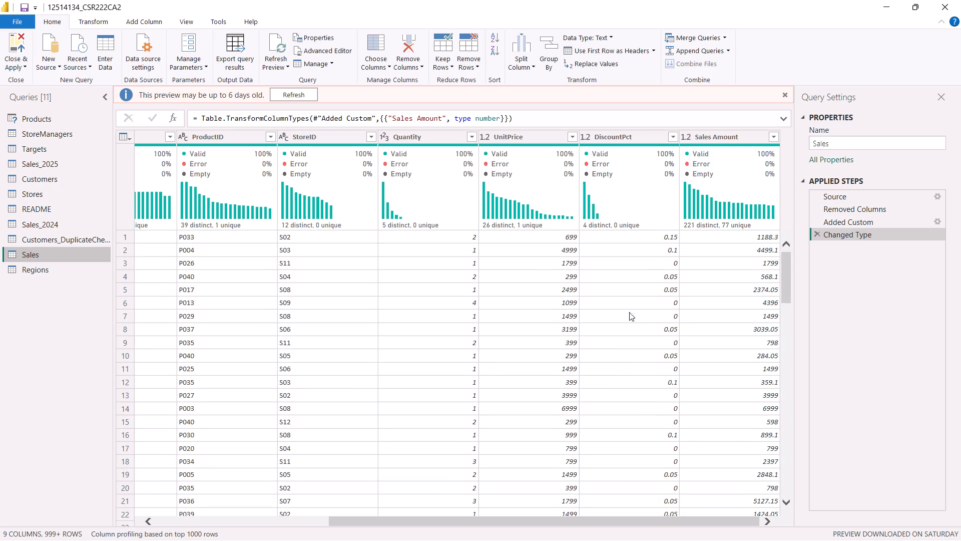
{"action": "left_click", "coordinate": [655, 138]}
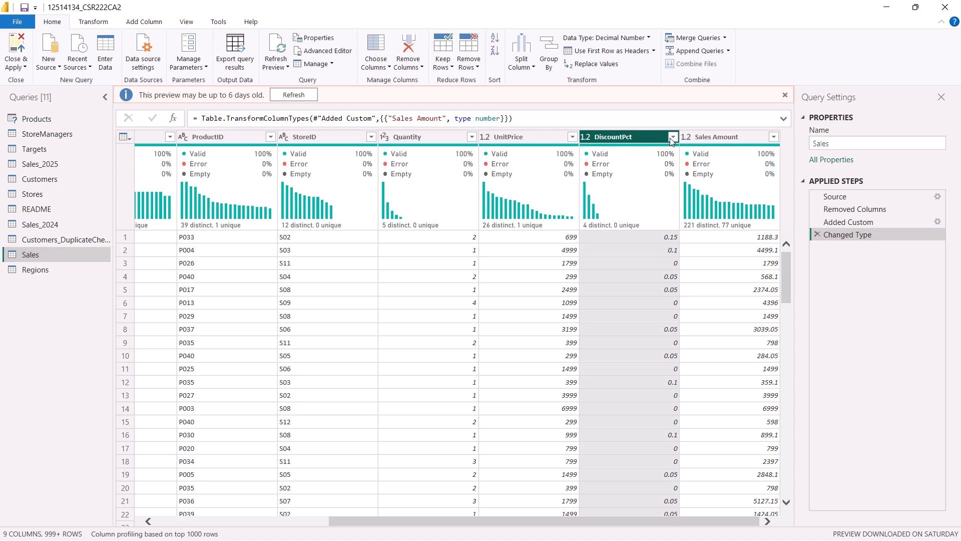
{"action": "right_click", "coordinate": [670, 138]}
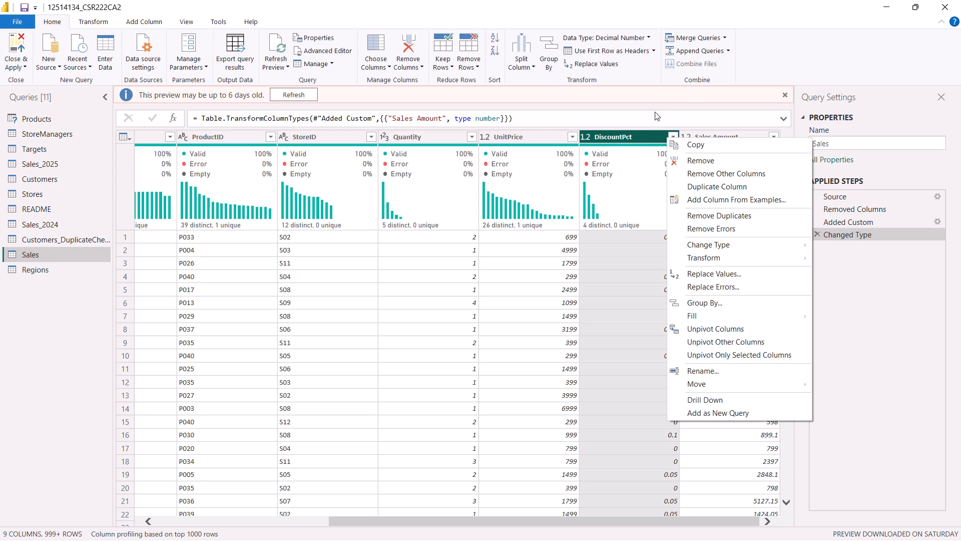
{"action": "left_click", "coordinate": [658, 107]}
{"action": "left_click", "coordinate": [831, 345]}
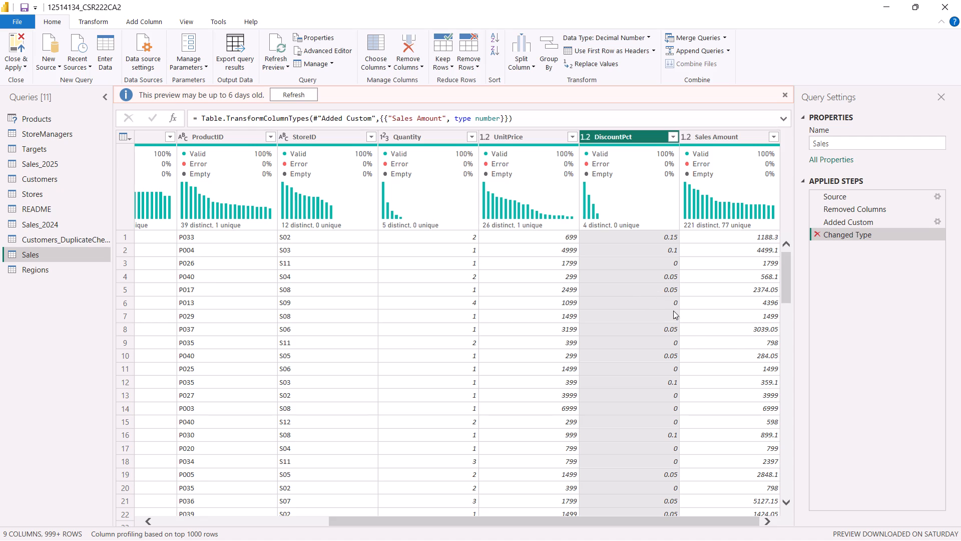
Change the data type of the Sales query's DiscountPct column to Percentage.
{"action": "scroll", "coordinate": [649, 327], "scroll_direction": "down", "scroll_amount": 2}
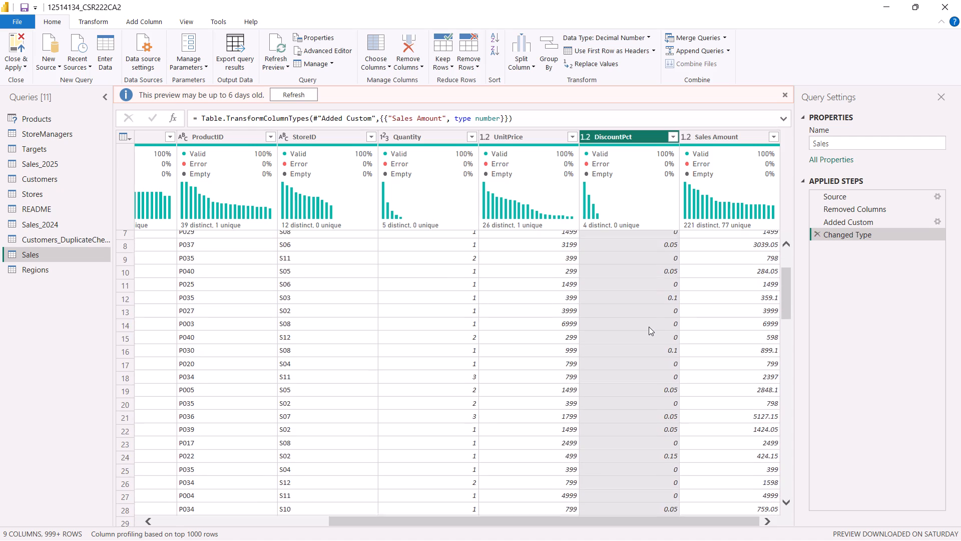
{"action": "scroll", "coordinate": [649, 327], "scroll_direction": "down", "scroll_amount": 3}
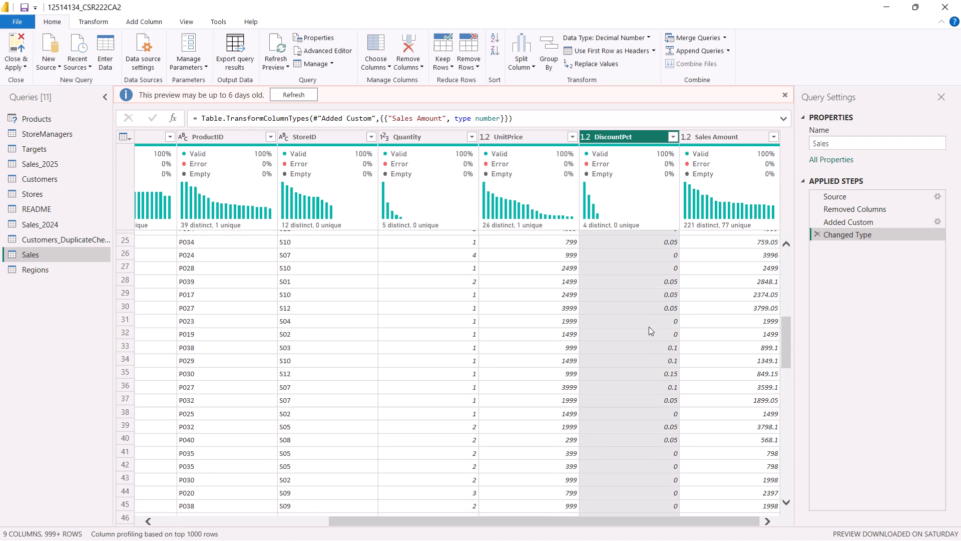
{"action": "left_click", "coordinate": [650, 137]}
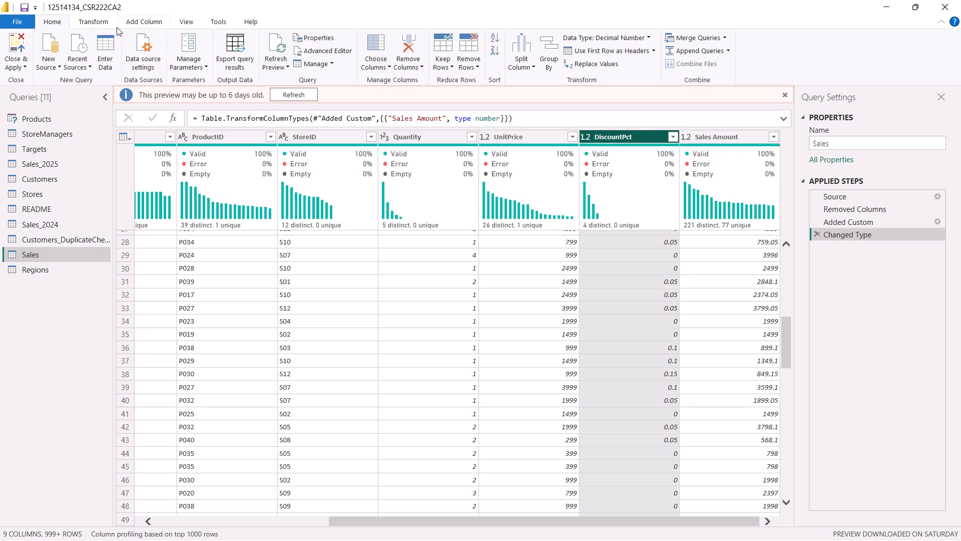
{"action": "left_click", "coordinate": [51, 18]}
{"action": "left_click", "coordinate": [87, 20]}
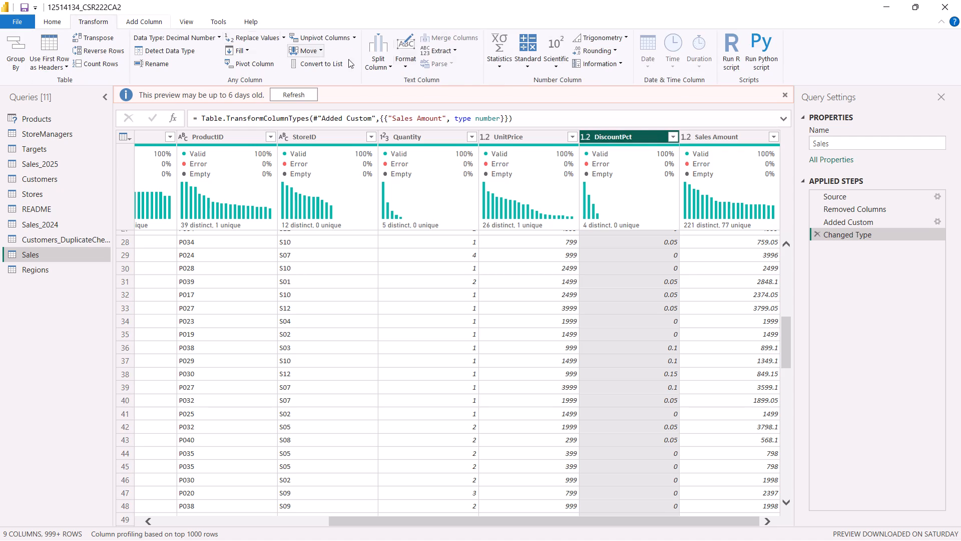
{"action": "left_click", "coordinate": [642, 136]}
{"action": "left_click", "coordinate": [188, 34]}
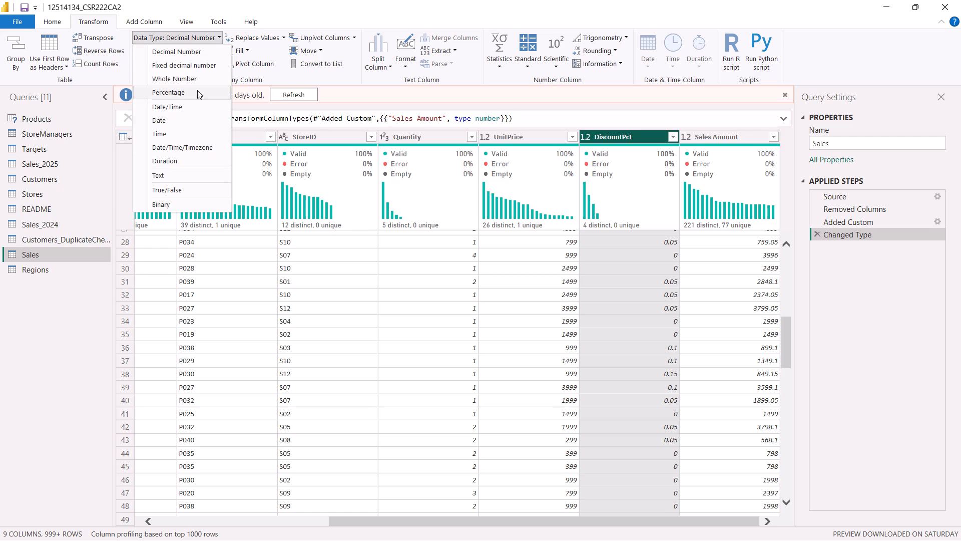
{"action": "left_click", "coordinate": [197, 90]}
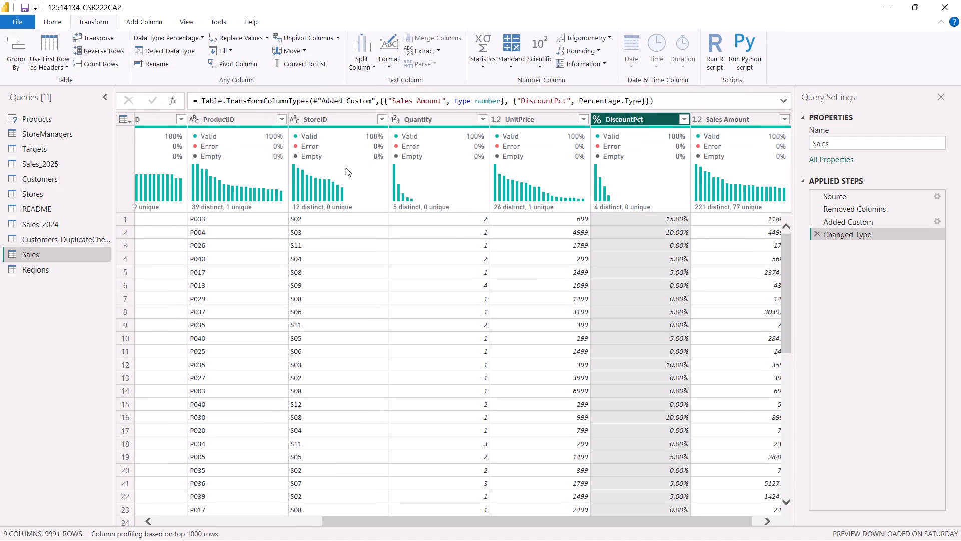
{"action": "left_click", "coordinate": [848, 384]}
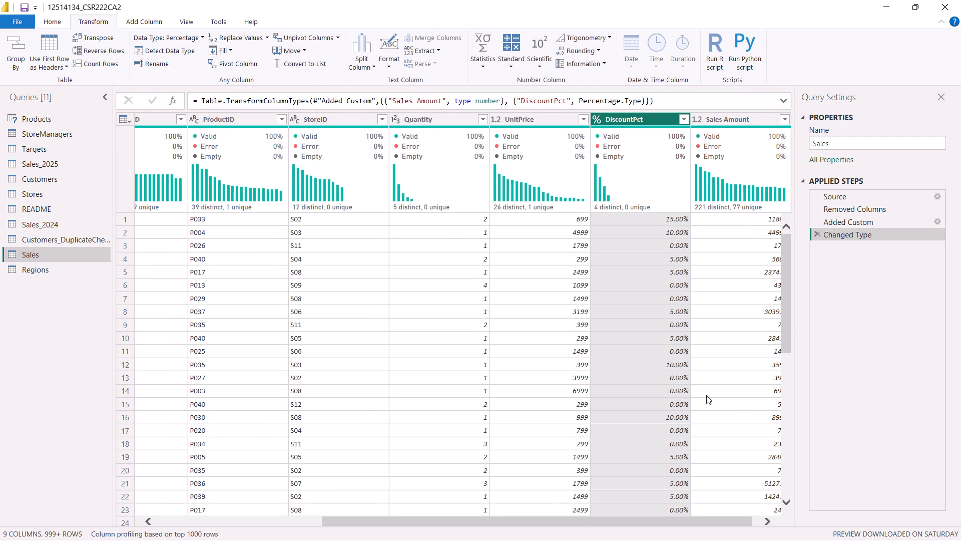
Examine the percentage values in the DiscountPct column down the rows of the Sales query.
{"action": "scroll", "coordinate": [688, 393], "scroll_direction": "down", "scroll_amount": 2}
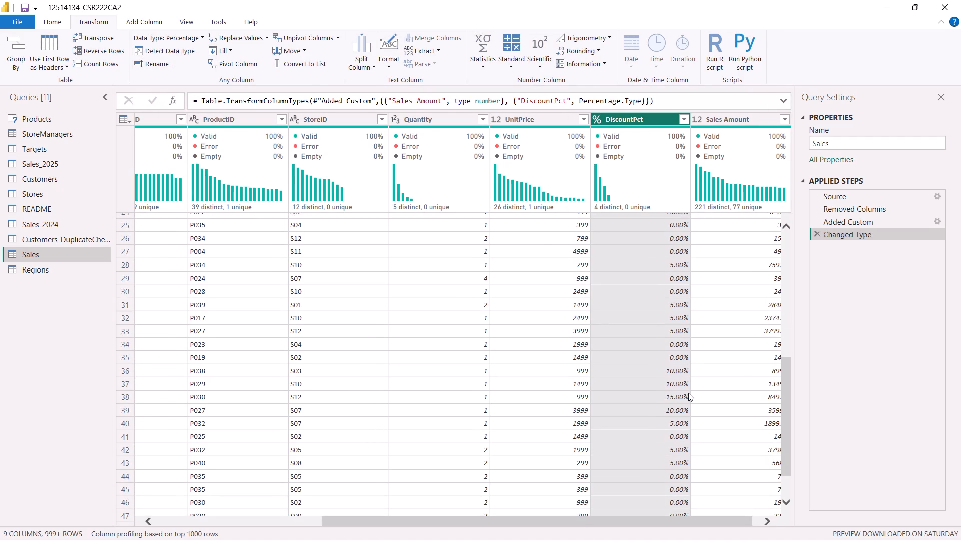
{"action": "scroll", "coordinate": [688, 393], "scroll_direction": "down", "scroll_amount": 2}
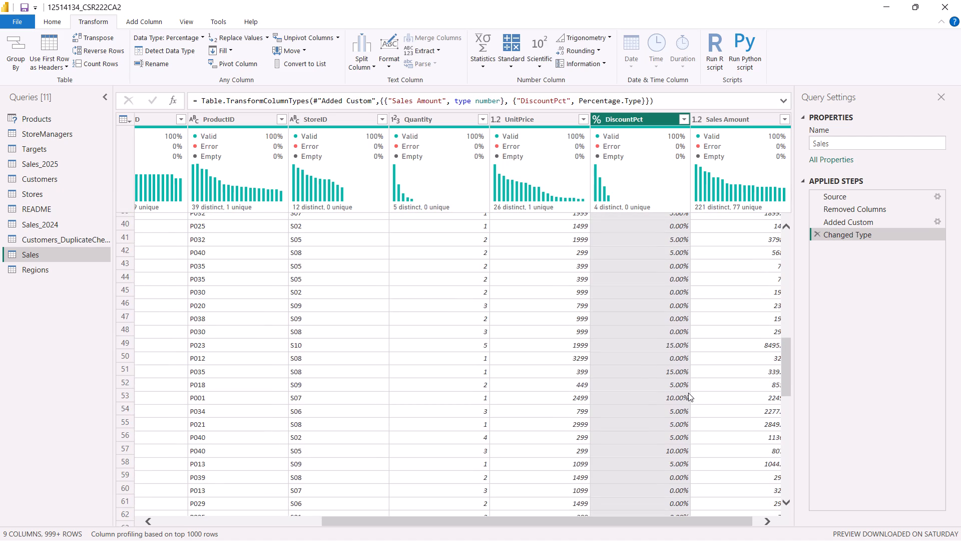
{"action": "scroll", "coordinate": [688, 393], "scroll_direction": "down", "scroll_amount": 1}
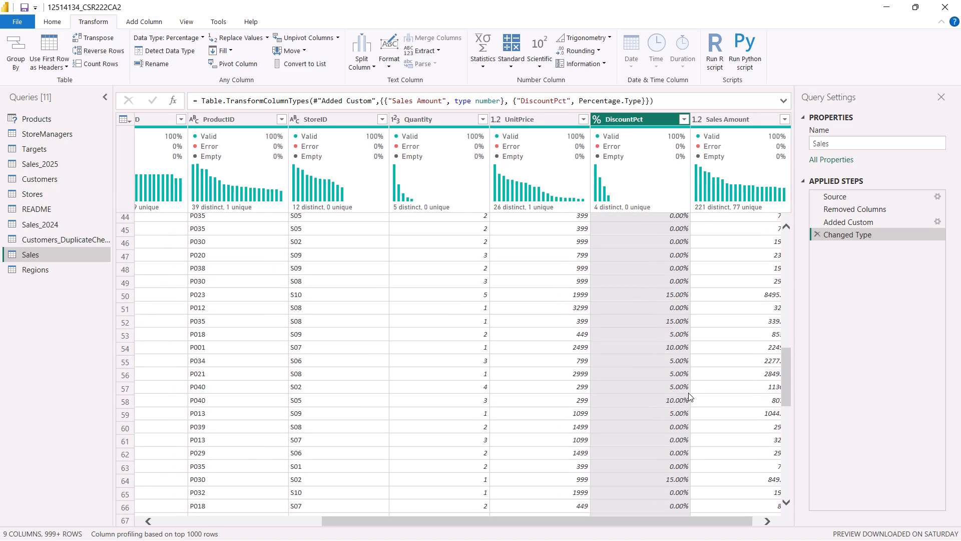
{"action": "scroll", "coordinate": [688, 393], "scroll_direction": "down", "scroll_amount": 1}
{"action": "scroll", "coordinate": [688, 393], "scroll_direction": "up", "scroll_amount": 6}
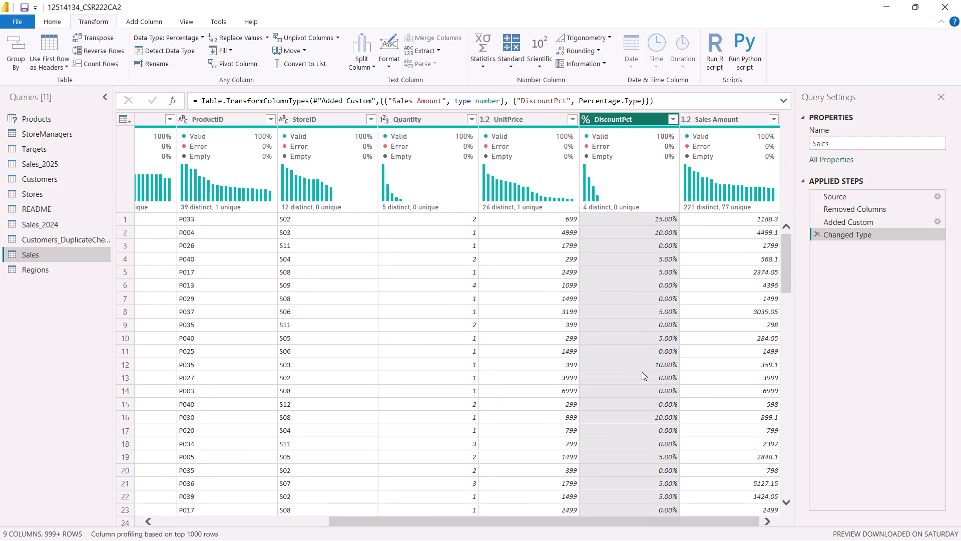
{"action": "scroll", "coordinate": [610, 371], "scroll_direction": "down", "scroll_amount": 1}
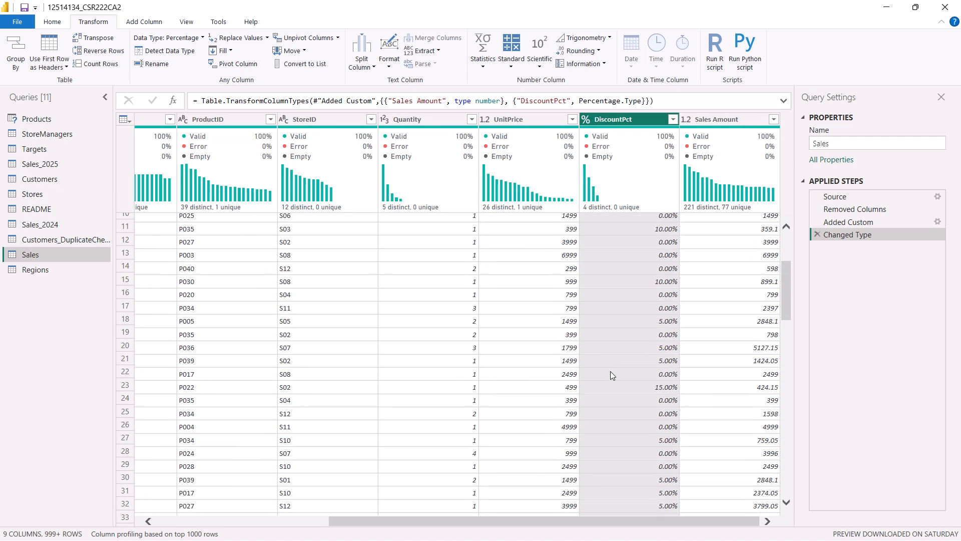
{"action": "scroll", "coordinate": [610, 371], "scroll_direction": "down", "scroll_amount": 1}
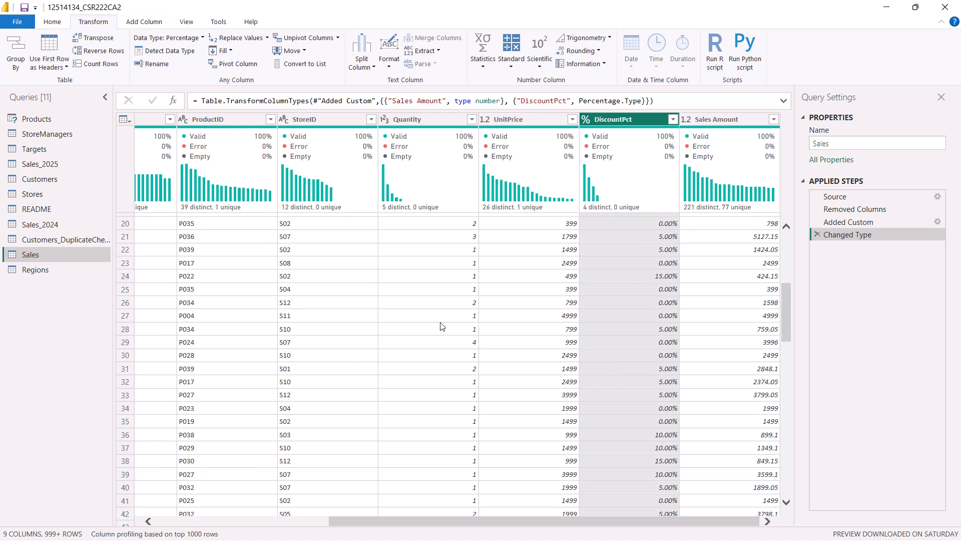
{"action": "scroll", "coordinate": [669, 433], "scroll_direction": "down", "scroll_amount": 3}
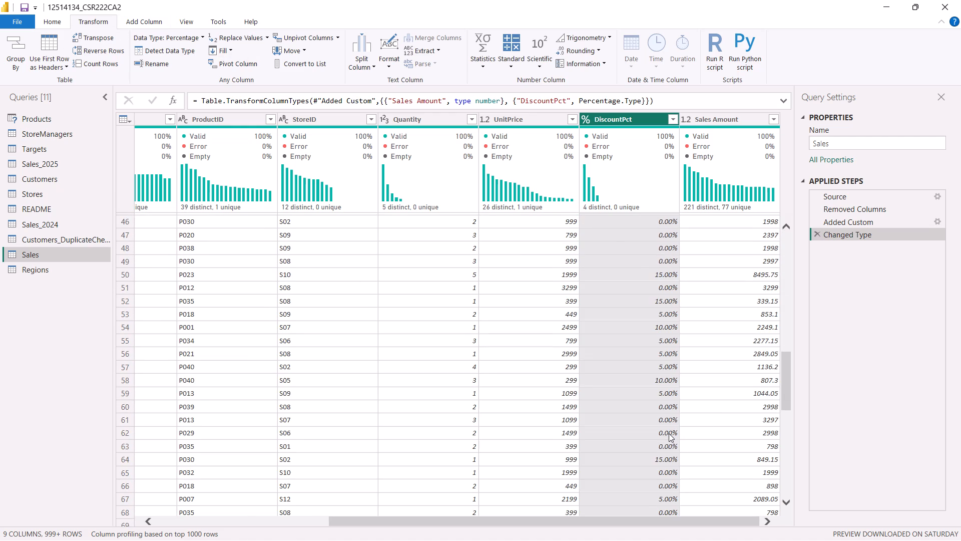
{"action": "scroll", "coordinate": [669, 433], "scroll_direction": "down", "scroll_amount": 4}
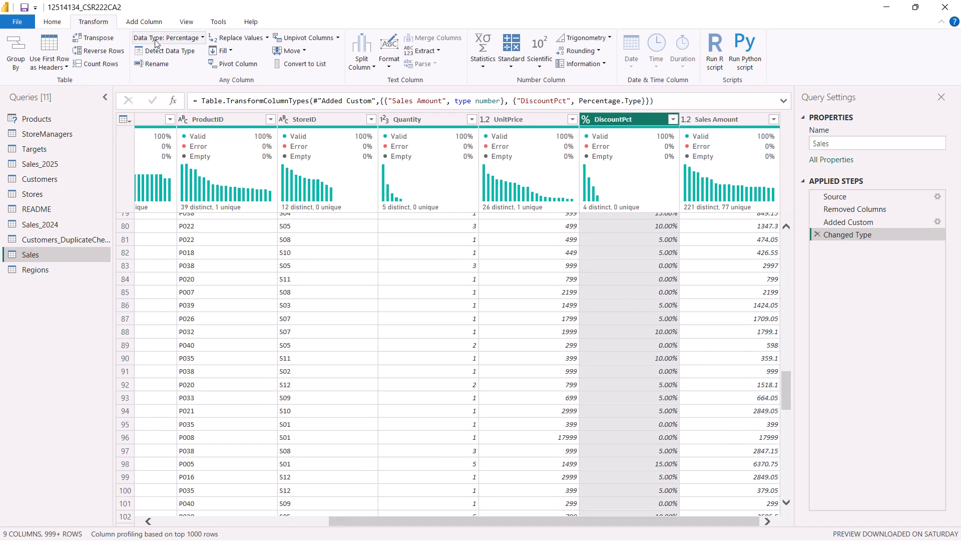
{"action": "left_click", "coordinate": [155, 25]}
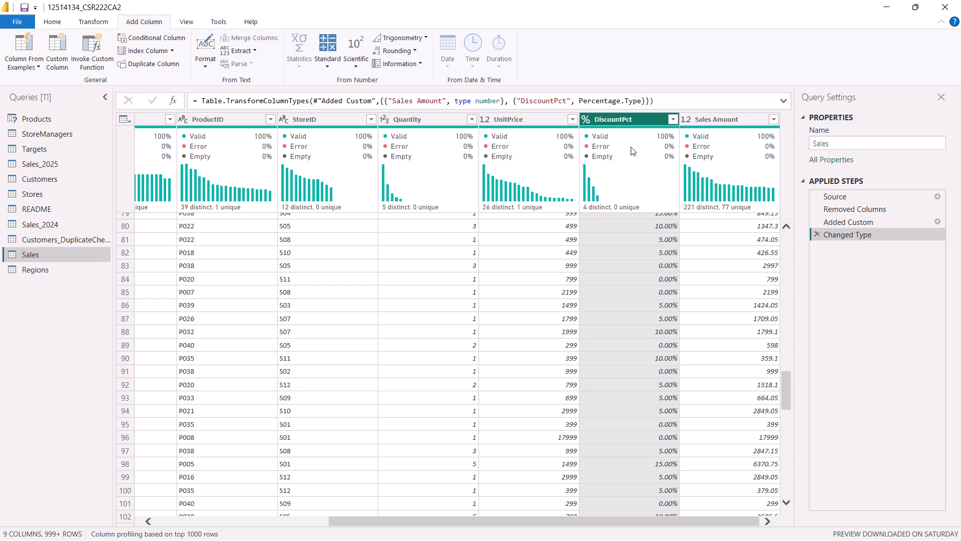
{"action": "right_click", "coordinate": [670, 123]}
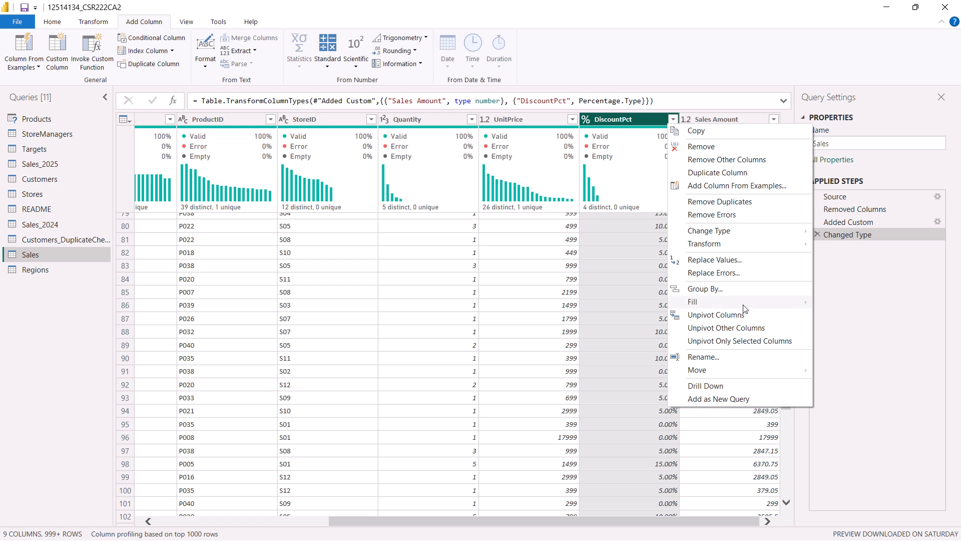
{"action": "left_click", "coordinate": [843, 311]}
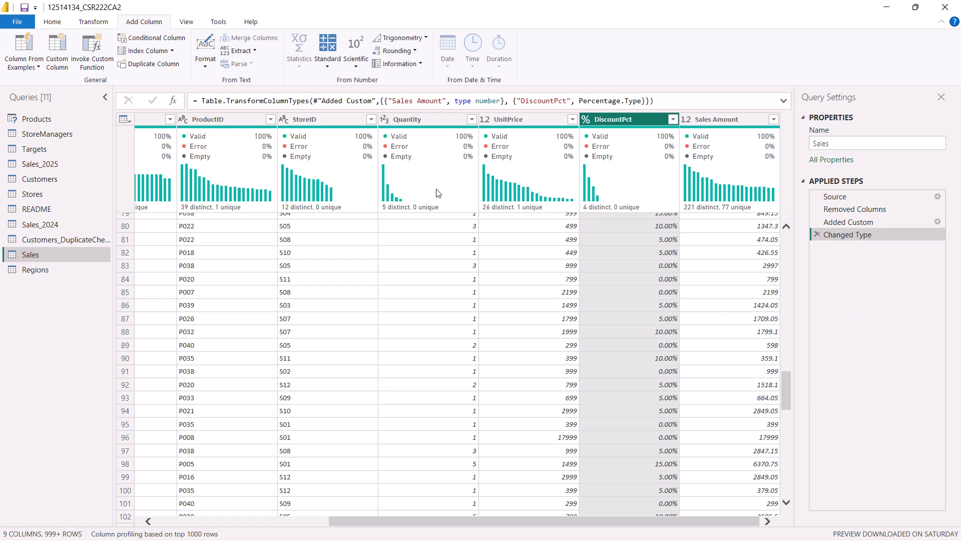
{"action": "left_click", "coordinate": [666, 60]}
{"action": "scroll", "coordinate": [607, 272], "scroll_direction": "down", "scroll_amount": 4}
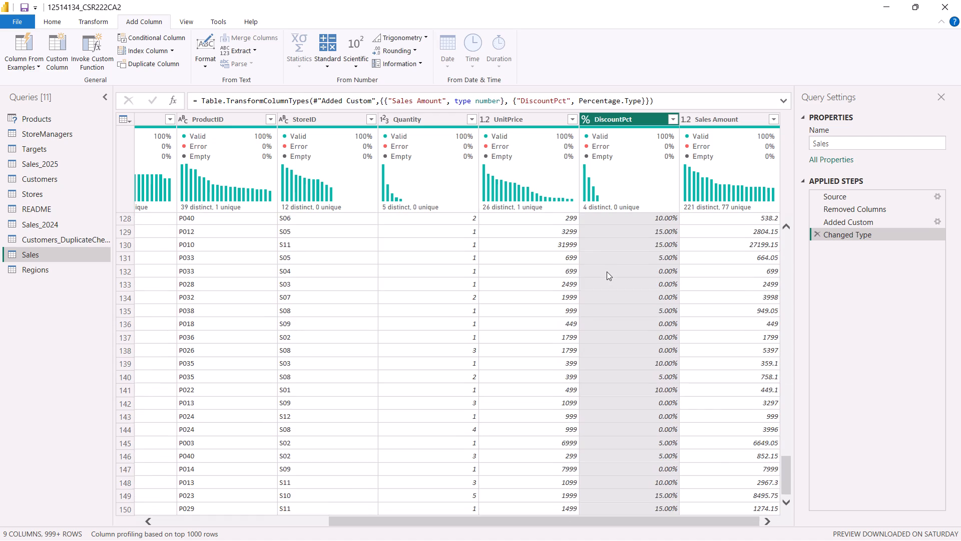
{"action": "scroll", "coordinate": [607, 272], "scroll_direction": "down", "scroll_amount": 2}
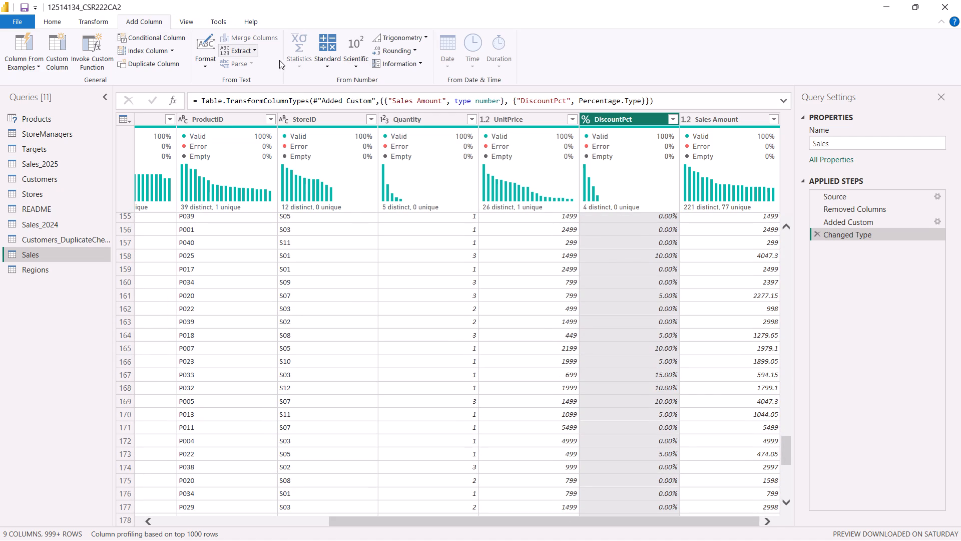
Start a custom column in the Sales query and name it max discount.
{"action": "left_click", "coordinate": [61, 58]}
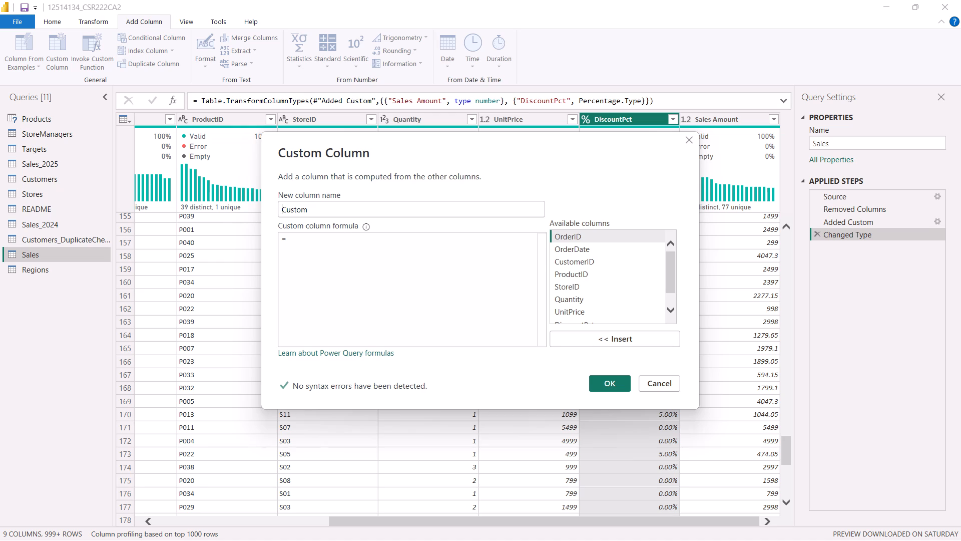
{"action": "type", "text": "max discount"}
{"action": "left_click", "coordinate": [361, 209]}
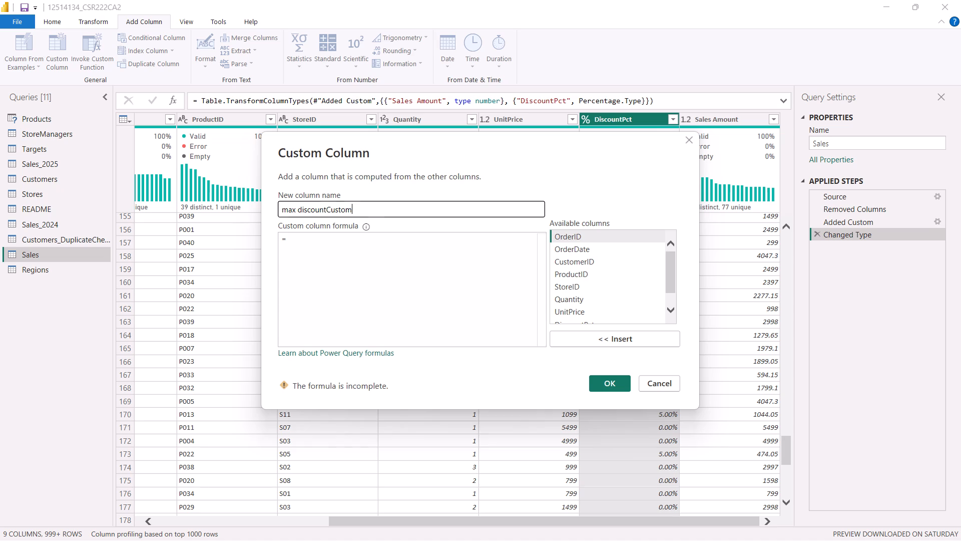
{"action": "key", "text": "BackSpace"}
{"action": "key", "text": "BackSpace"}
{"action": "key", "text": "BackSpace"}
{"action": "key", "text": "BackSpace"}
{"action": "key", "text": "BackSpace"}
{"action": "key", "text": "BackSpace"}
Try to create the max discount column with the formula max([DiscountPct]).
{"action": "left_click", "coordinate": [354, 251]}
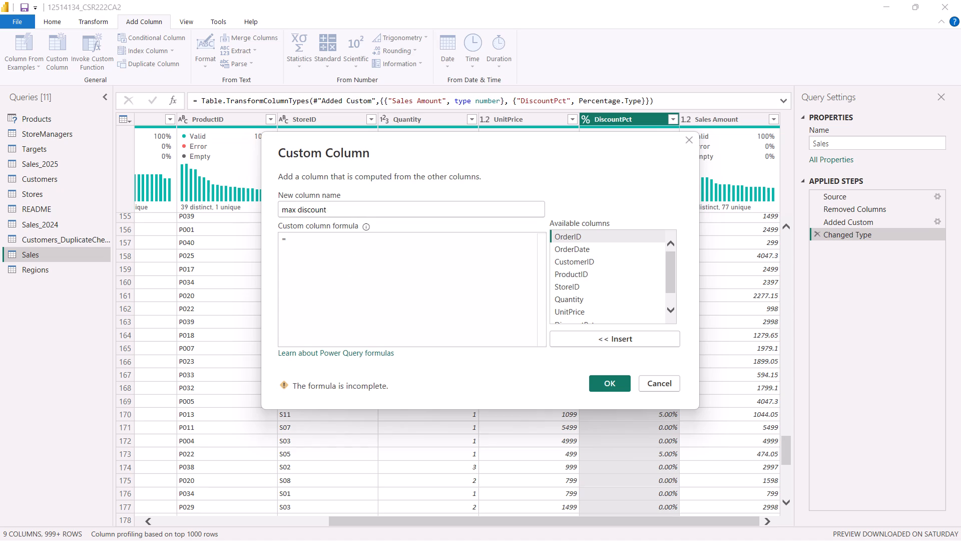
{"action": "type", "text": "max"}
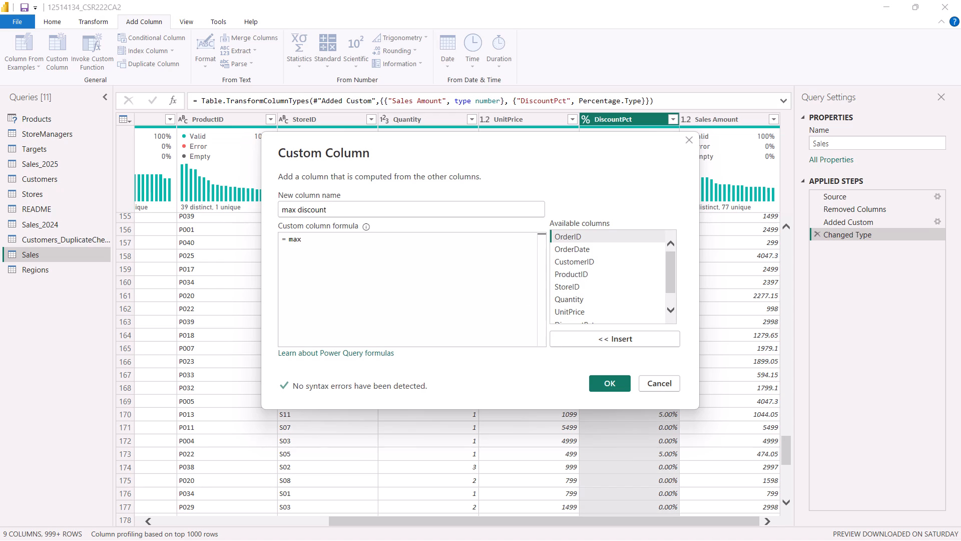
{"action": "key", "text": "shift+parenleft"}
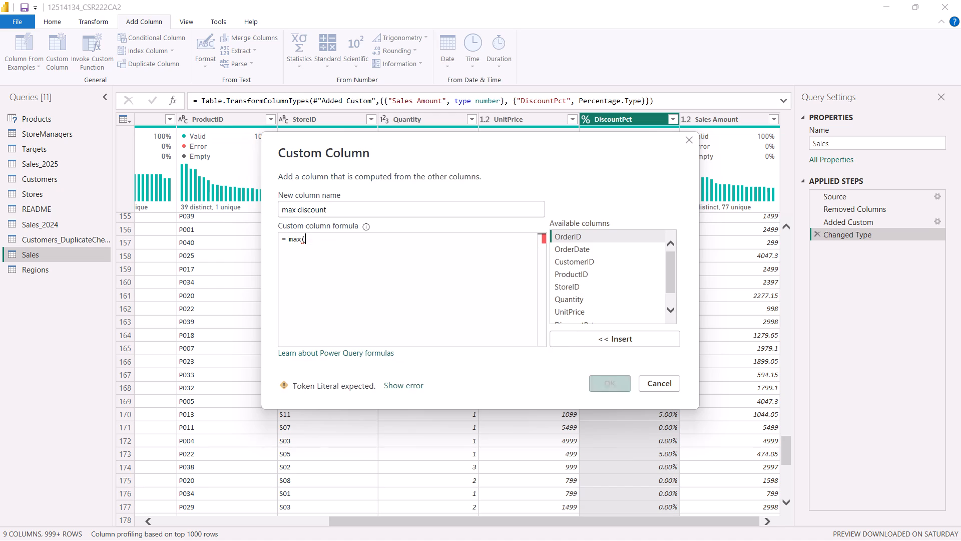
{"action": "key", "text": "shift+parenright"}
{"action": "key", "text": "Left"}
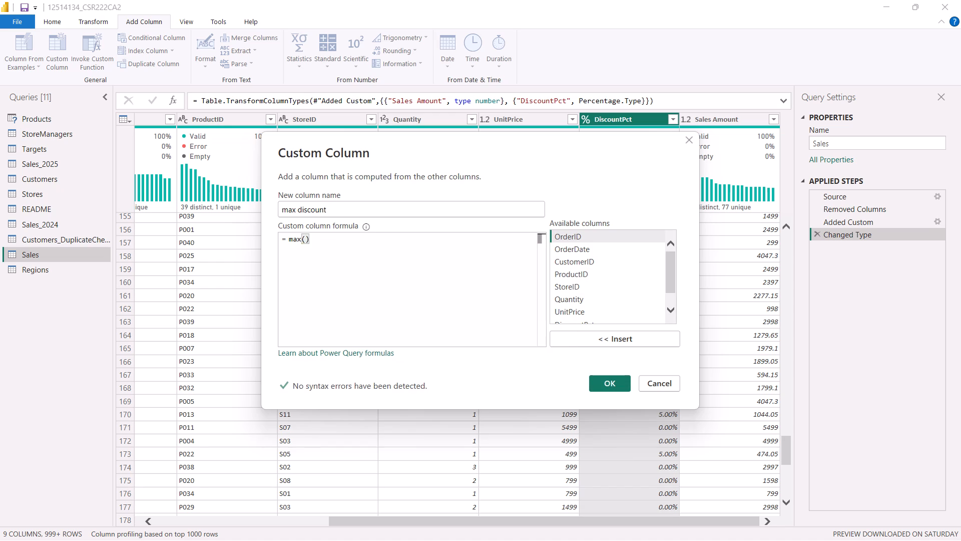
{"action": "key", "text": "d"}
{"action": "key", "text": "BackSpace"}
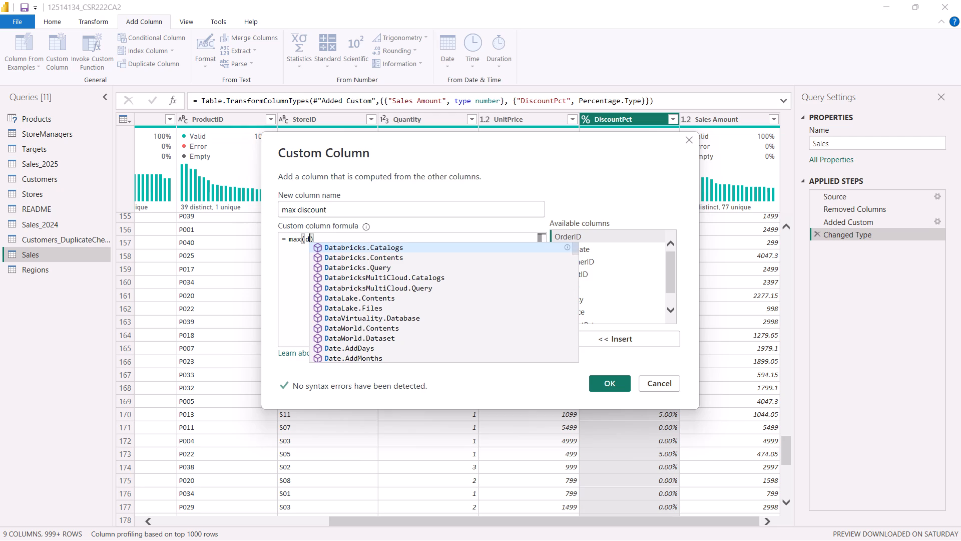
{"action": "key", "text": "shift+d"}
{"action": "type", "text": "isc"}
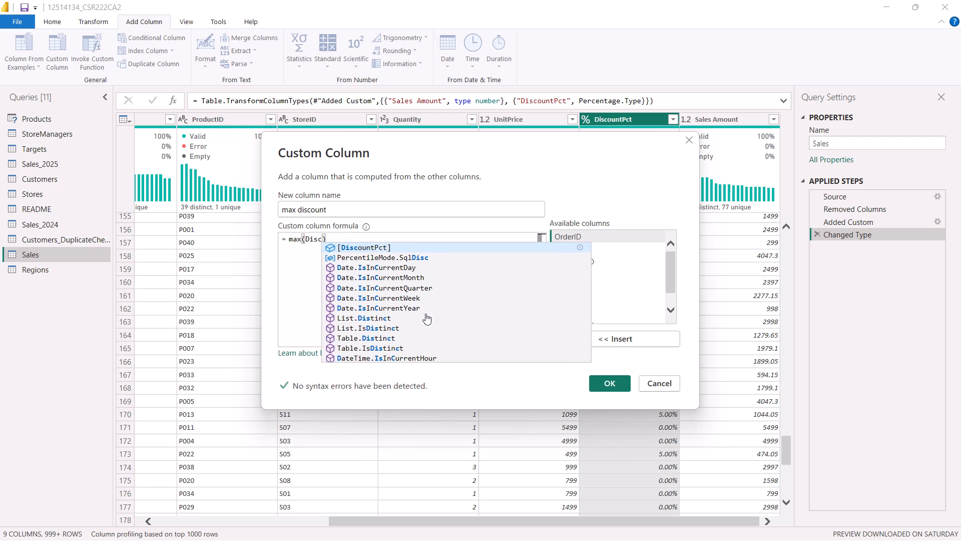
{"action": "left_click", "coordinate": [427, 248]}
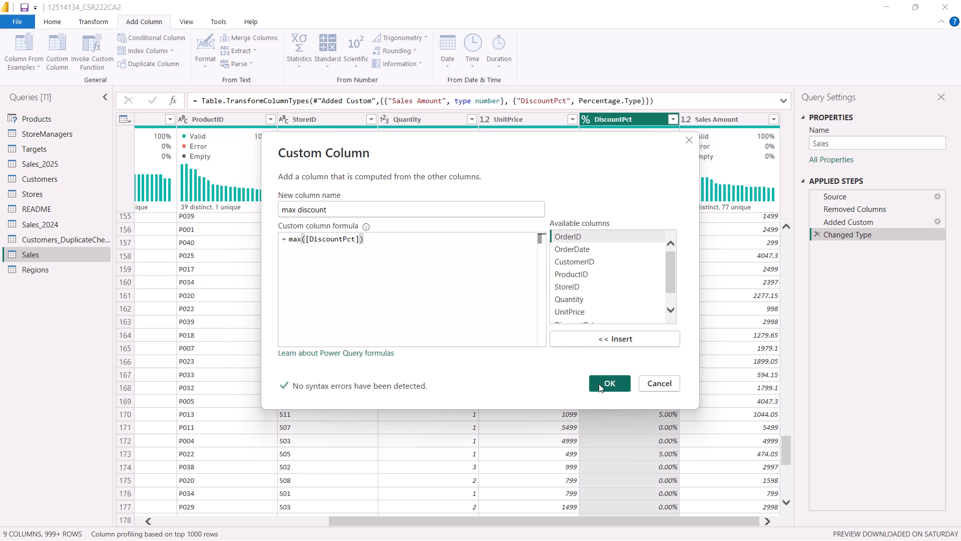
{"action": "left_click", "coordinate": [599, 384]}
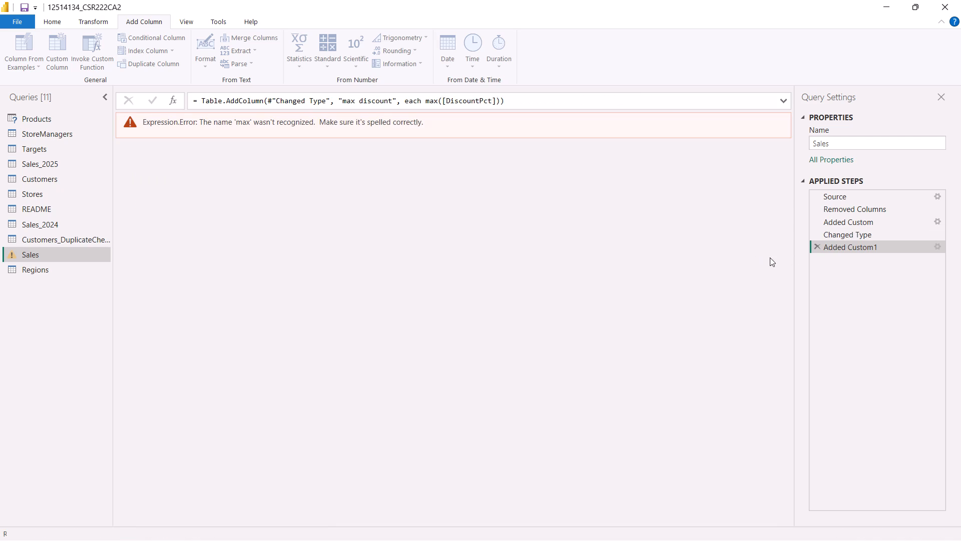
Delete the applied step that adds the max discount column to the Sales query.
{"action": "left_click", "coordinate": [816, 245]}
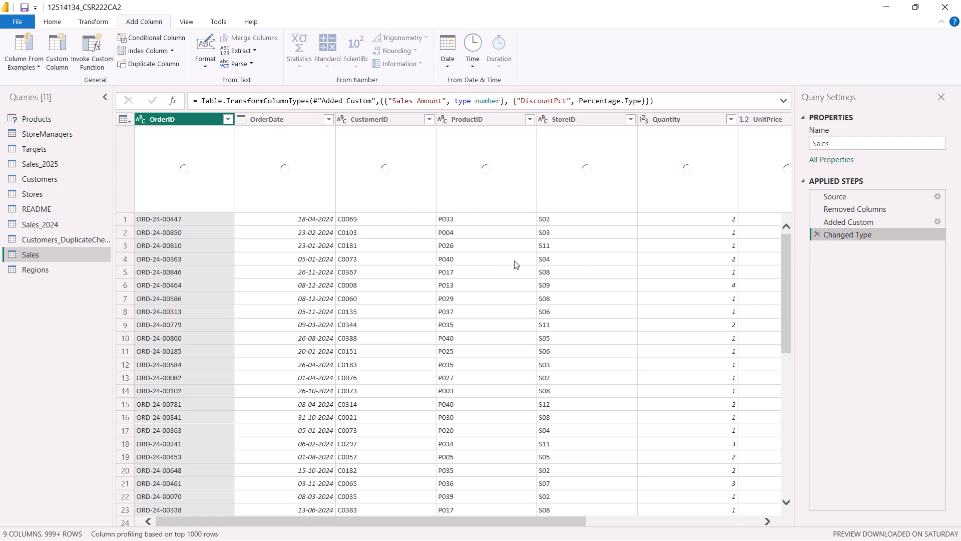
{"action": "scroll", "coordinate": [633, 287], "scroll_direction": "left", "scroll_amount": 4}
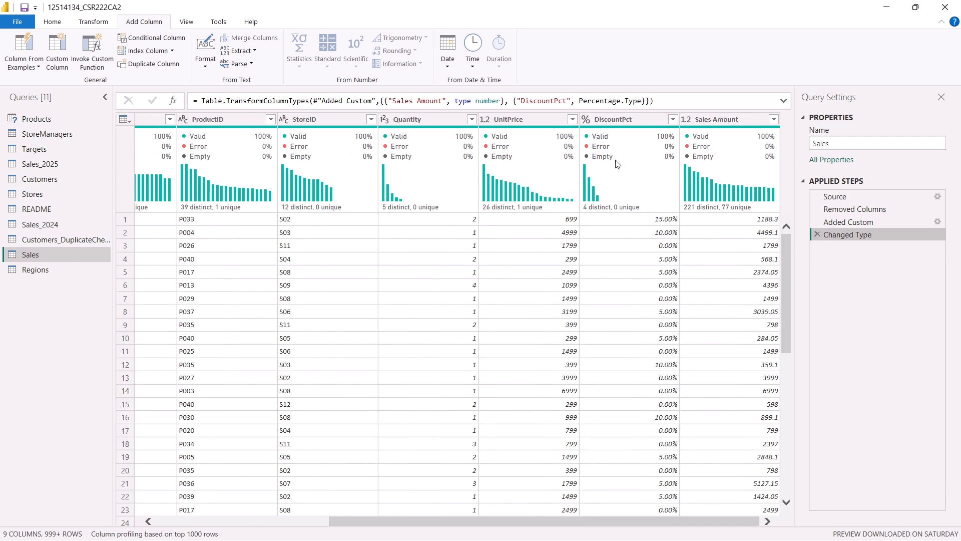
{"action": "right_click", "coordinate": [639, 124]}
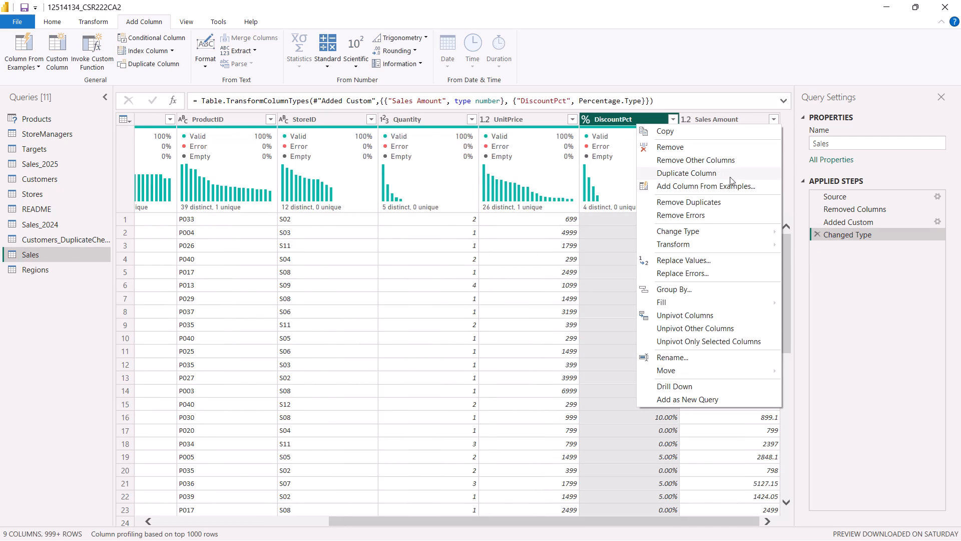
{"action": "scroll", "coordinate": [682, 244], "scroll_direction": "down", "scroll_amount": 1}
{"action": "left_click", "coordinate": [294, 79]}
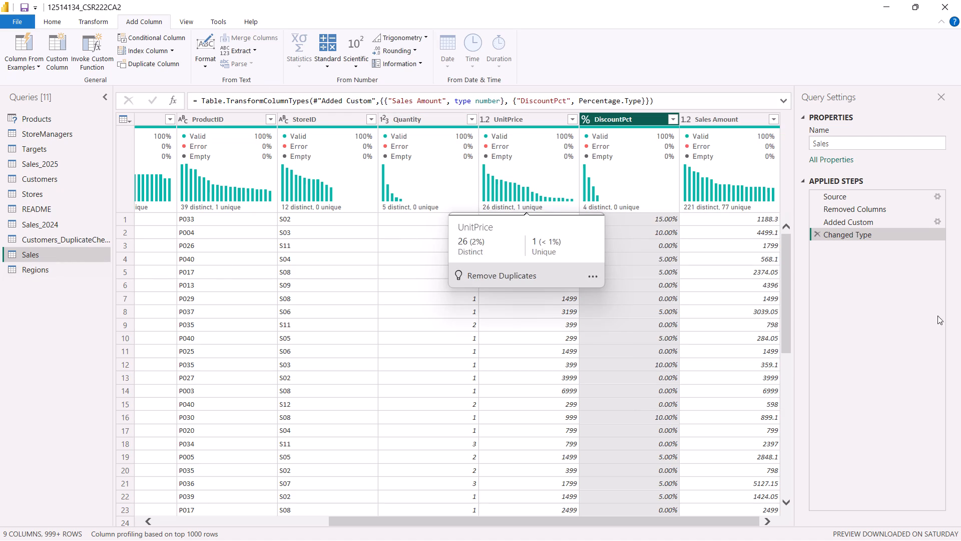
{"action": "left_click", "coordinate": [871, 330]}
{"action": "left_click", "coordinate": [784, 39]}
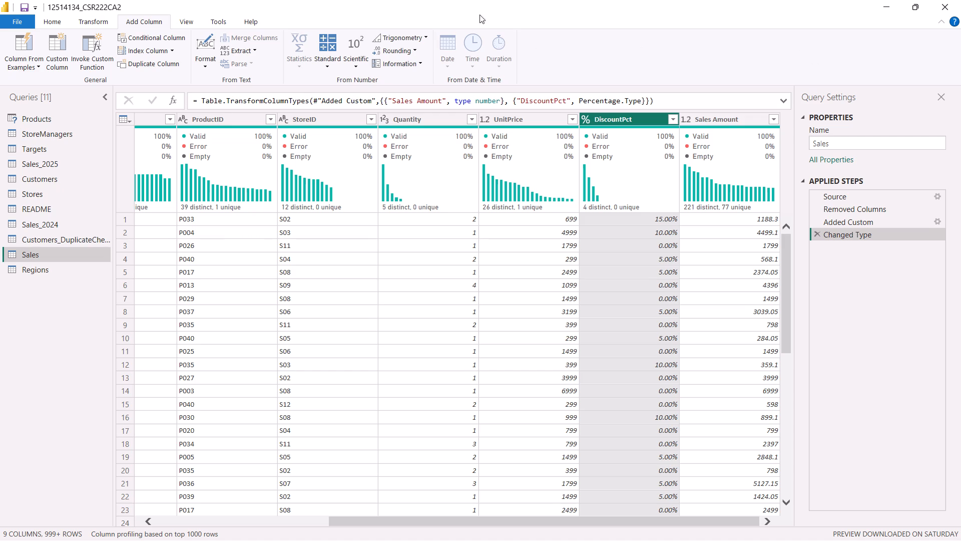
Open the Sales_2025 query and examine its columns through to DiscountPct.
{"action": "left_click", "coordinate": [66, 165]}
{"action": "scroll", "coordinate": [569, 263], "scroll_direction": "left", "scroll_amount": 4}
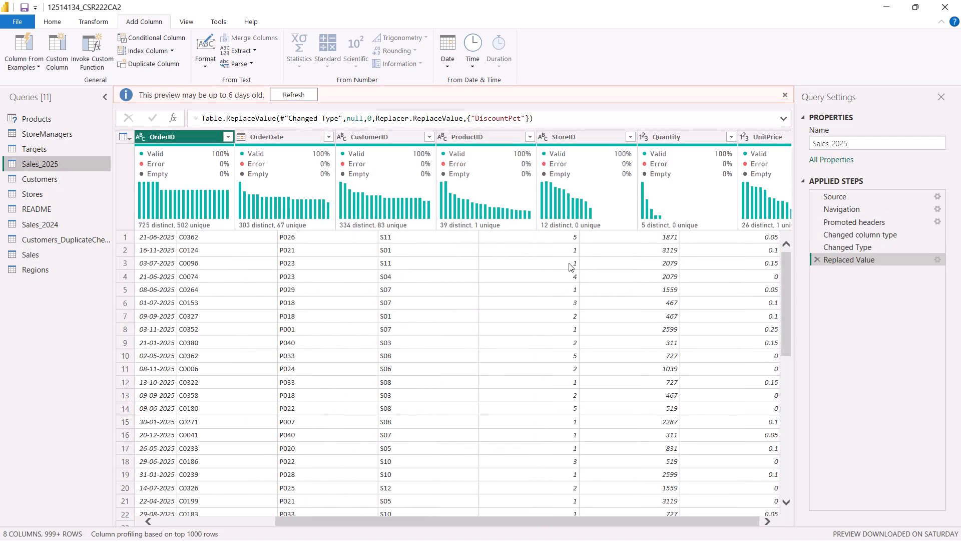
{"action": "scroll", "coordinate": [569, 263], "scroll_direction": "left", "scroll_amount": 2}
{"action": "key", "text": "alt+Tab"}
{"action": "key", "text": "alt+Tab"}
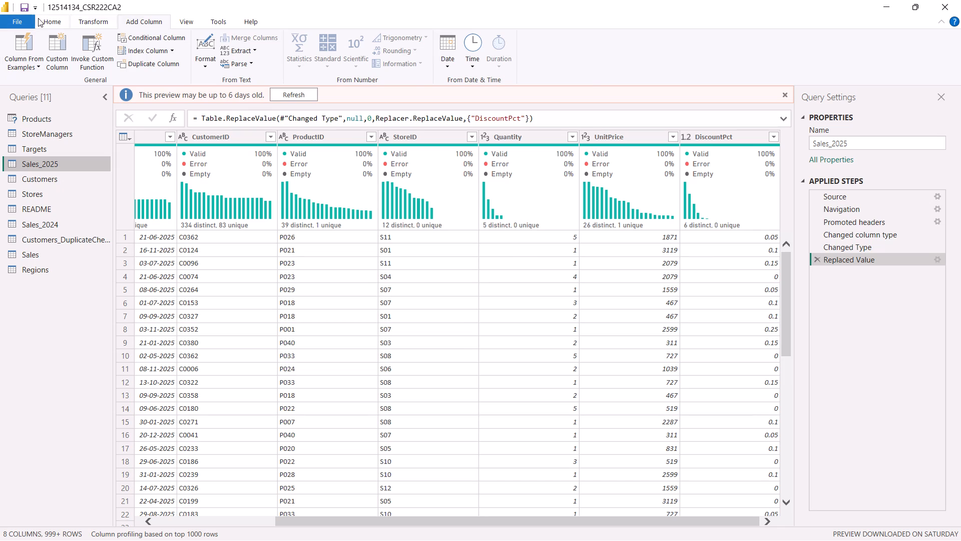
Close the Power Query Editor with its changes applied, and cancel the load of the Sales table in the report.
{"action": "left_click", "coordinate": [51, 20]}
{"action": "left_click", "coordinate": [6, 64]}
{"action": "left_click", "coordinate": [14, 41]}
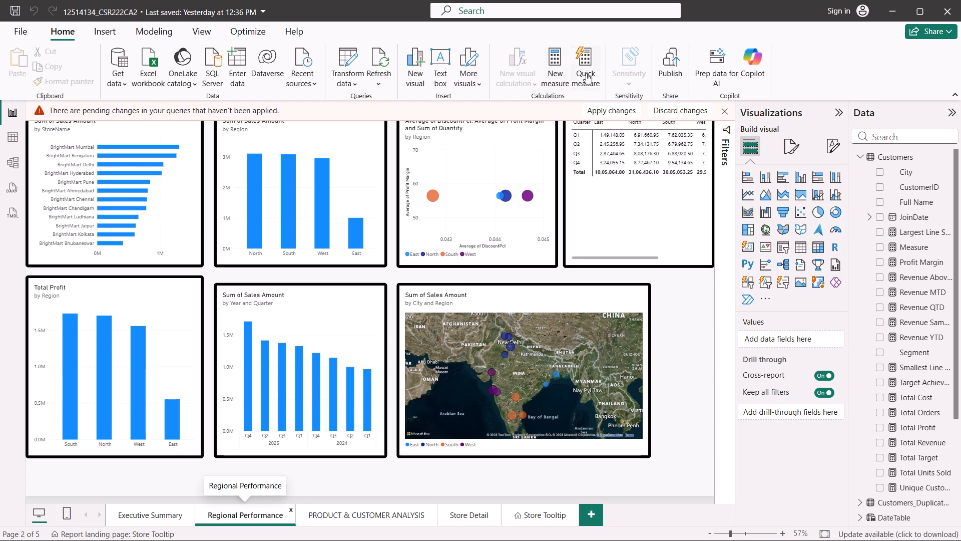
{"action": "left_click", "coordinate": [559, 62]}
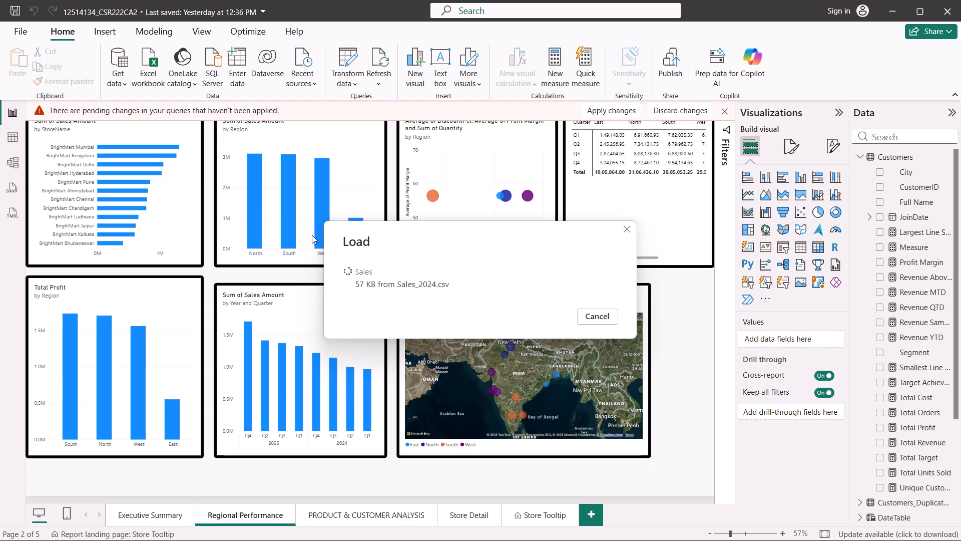
{"action": "left_click", "coordinate": [606, 317]}
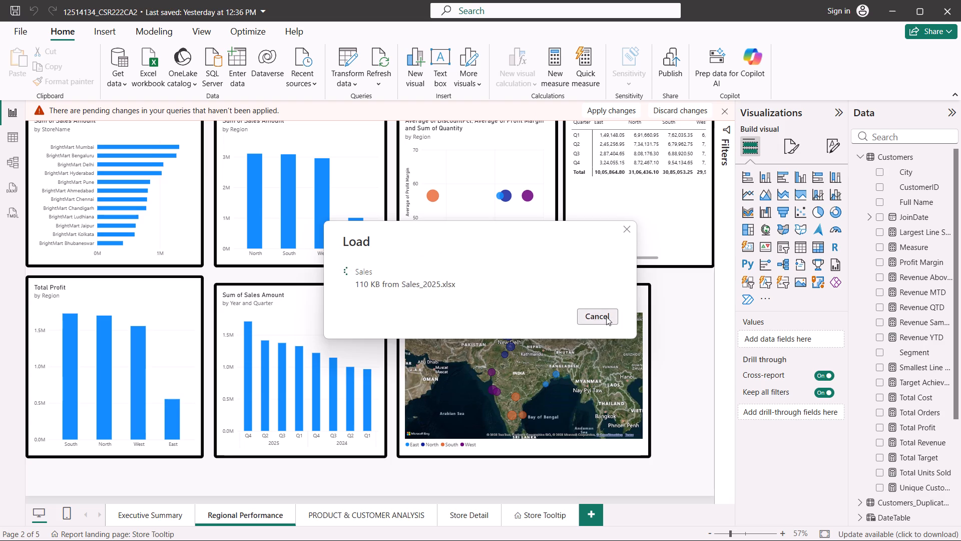
Create a measure in the Customers table from the copied DAX: Total Sales 2025 = CALCULATE([Total Revenue], DateTable[Year] = 2025).
{"action": "left_click", "coordinate": [555, 68]}
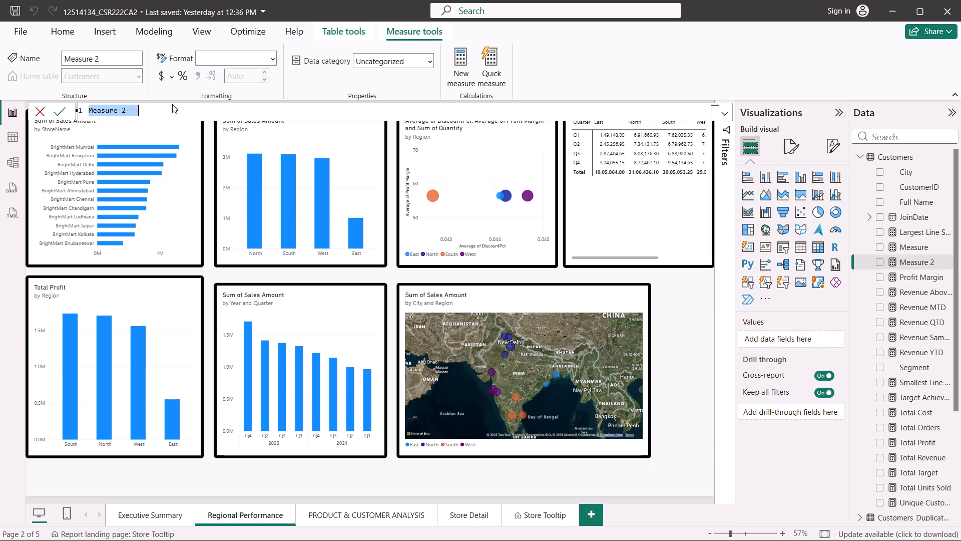
{"action": "key", "text": "ctrl+v"}
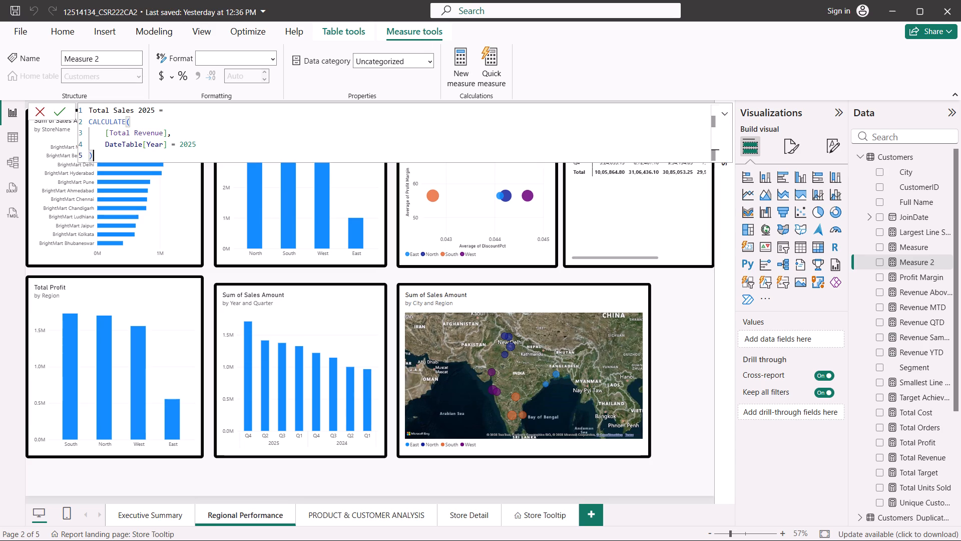
{"action": "left_click", "coordinate": [254, 153]}
{"action": "key", "text": "Return"}
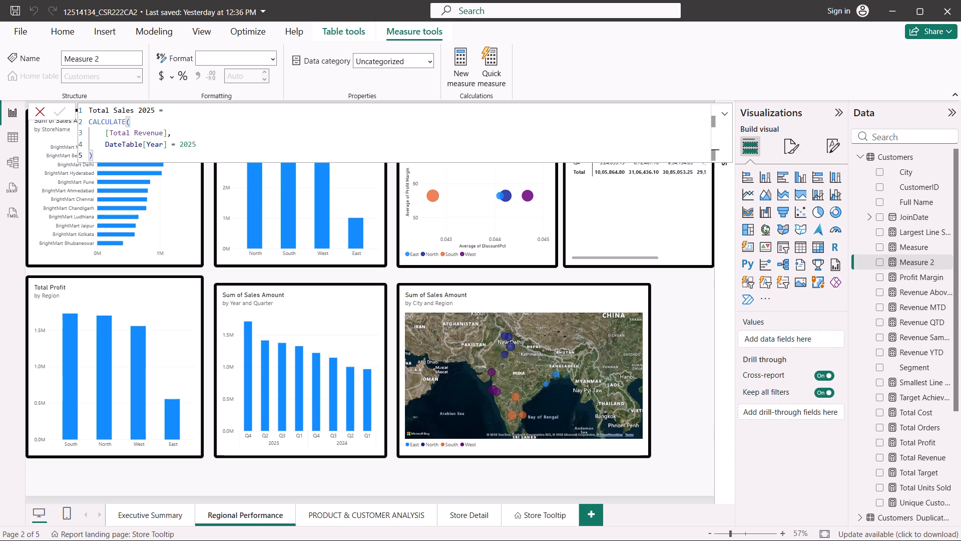
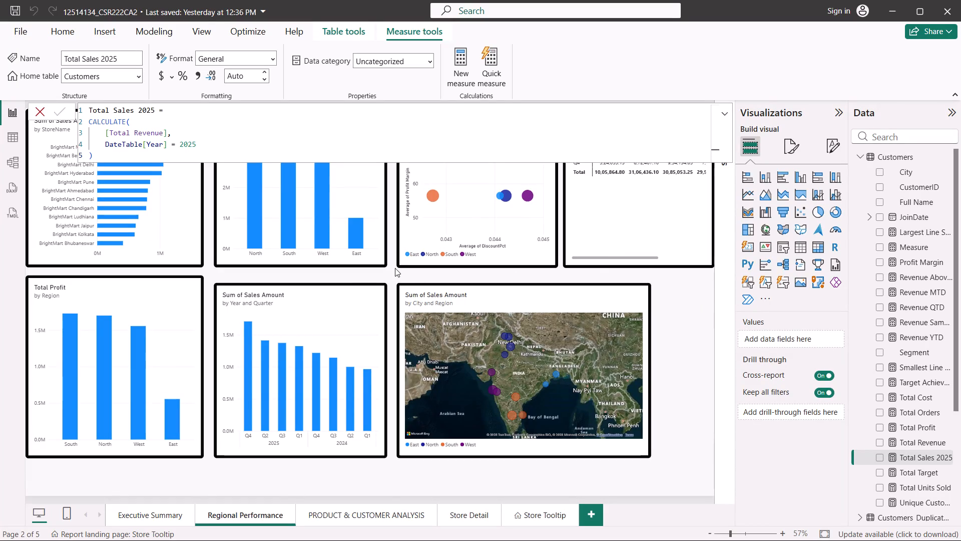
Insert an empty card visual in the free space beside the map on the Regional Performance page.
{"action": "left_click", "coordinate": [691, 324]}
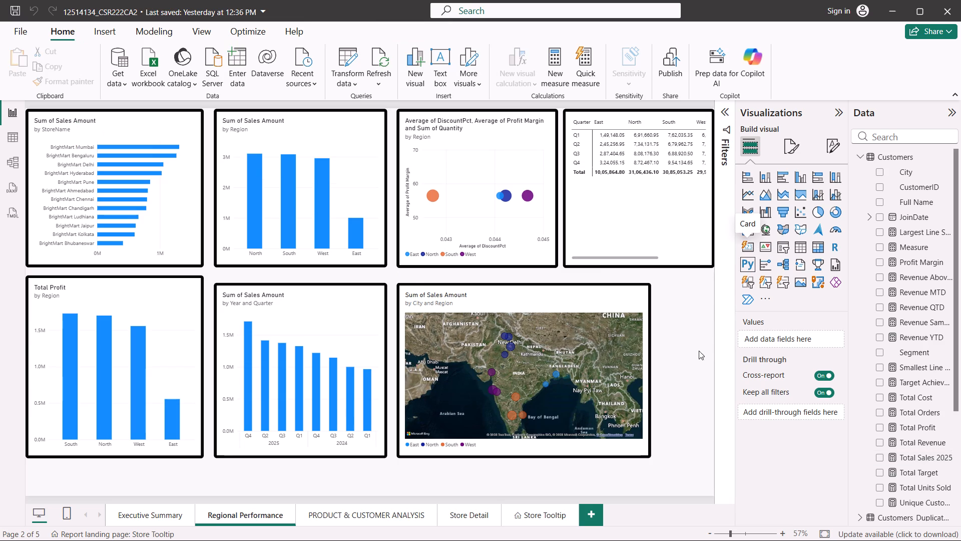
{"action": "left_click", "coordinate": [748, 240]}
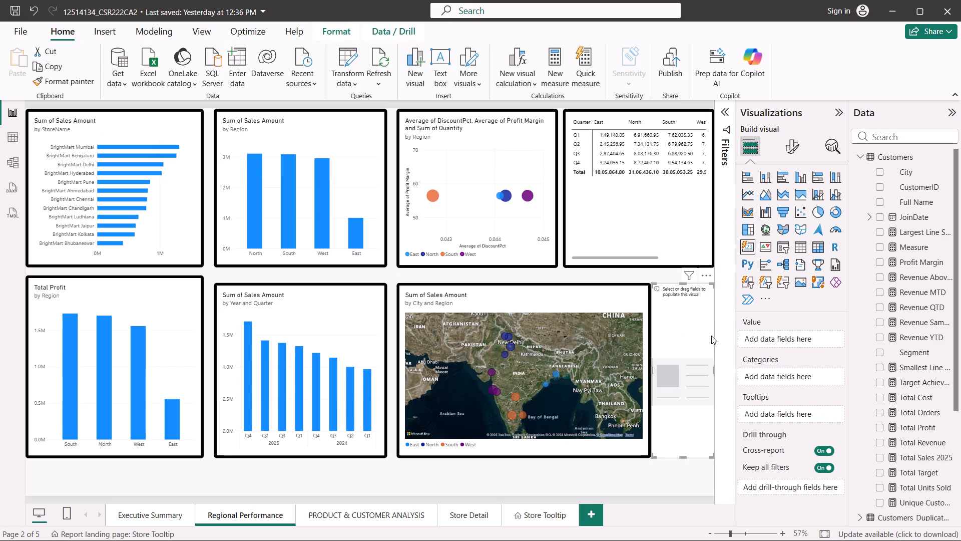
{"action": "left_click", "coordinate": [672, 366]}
Add a new report page and place a card visual on it showing the Total Sales 2025 measure.
{"action": "left_click", "coordinate": [586, 512]}
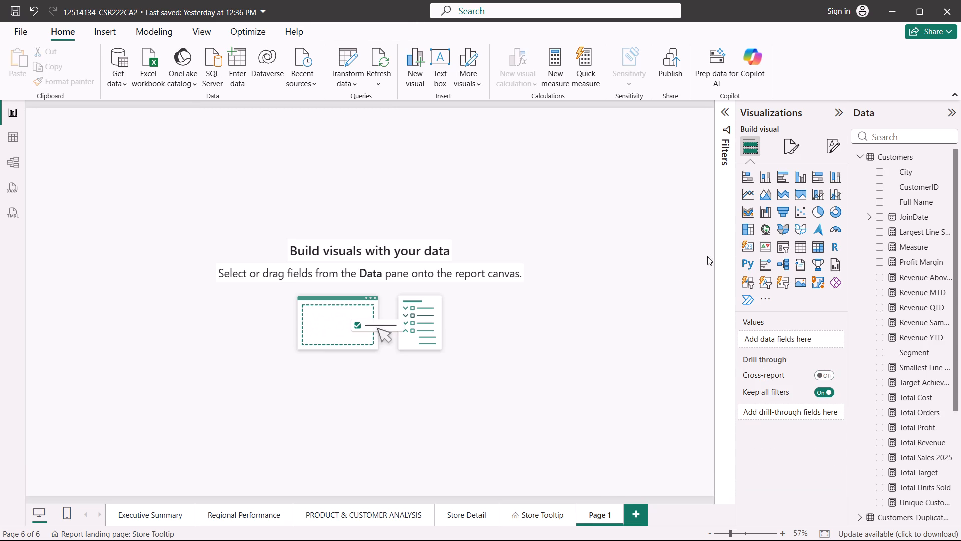
{"action": "left_click", "coordinate": [744, 249]}
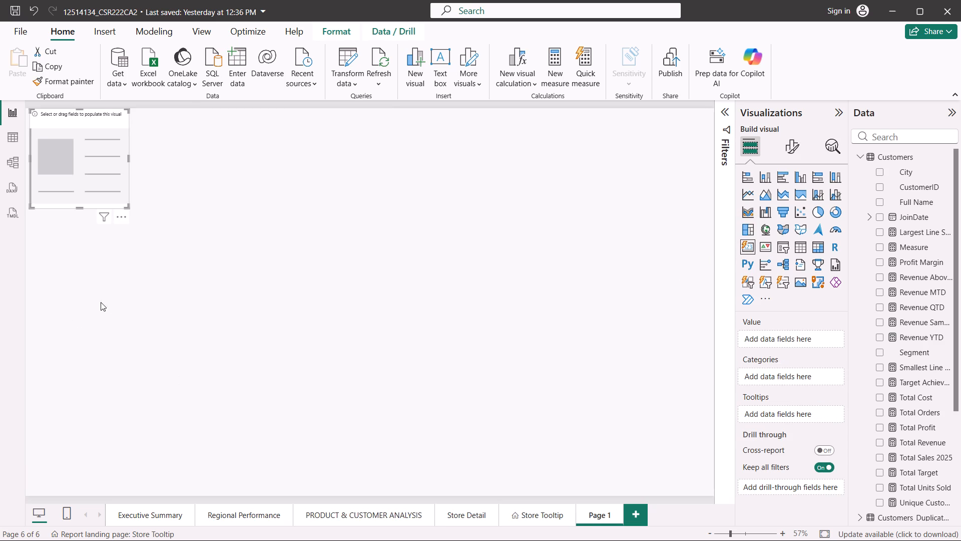
{"action": "left_click", "coordinate": [880, 459]}
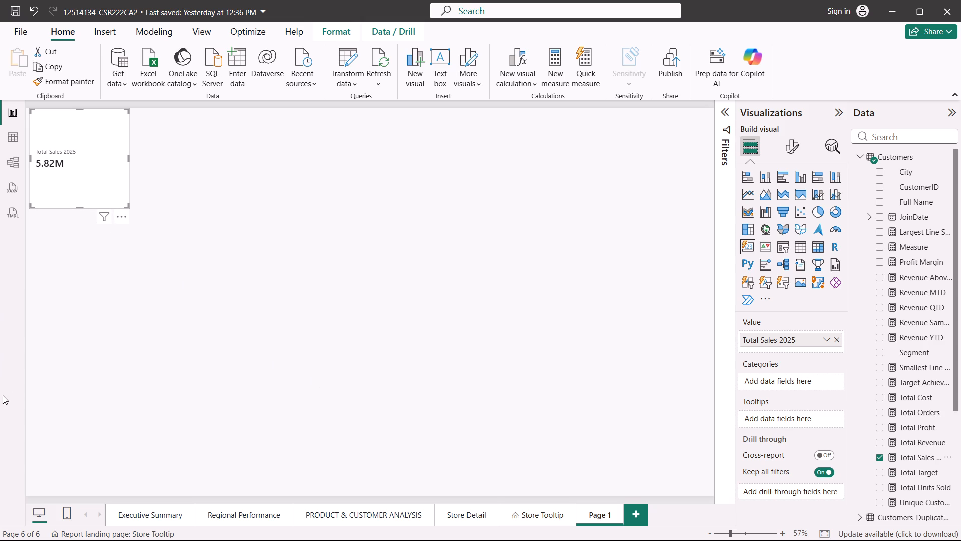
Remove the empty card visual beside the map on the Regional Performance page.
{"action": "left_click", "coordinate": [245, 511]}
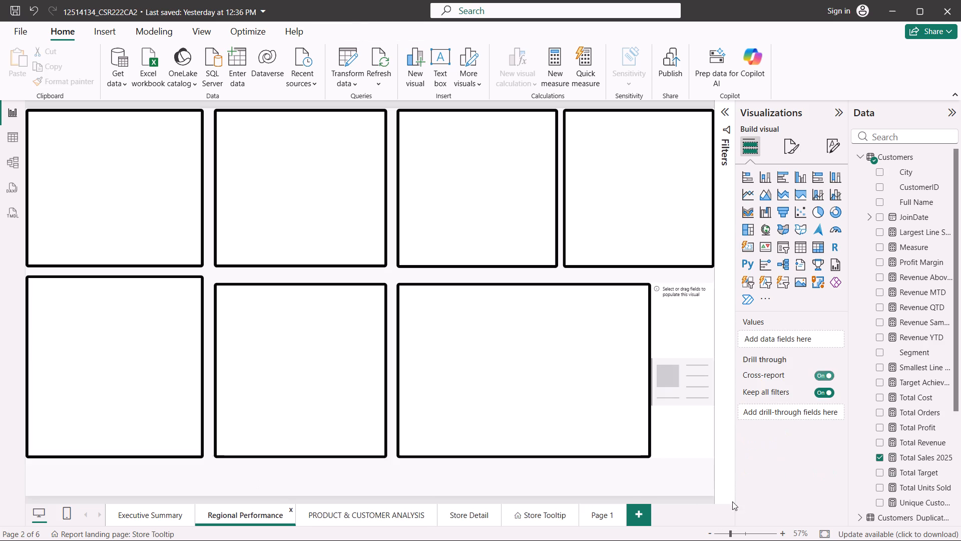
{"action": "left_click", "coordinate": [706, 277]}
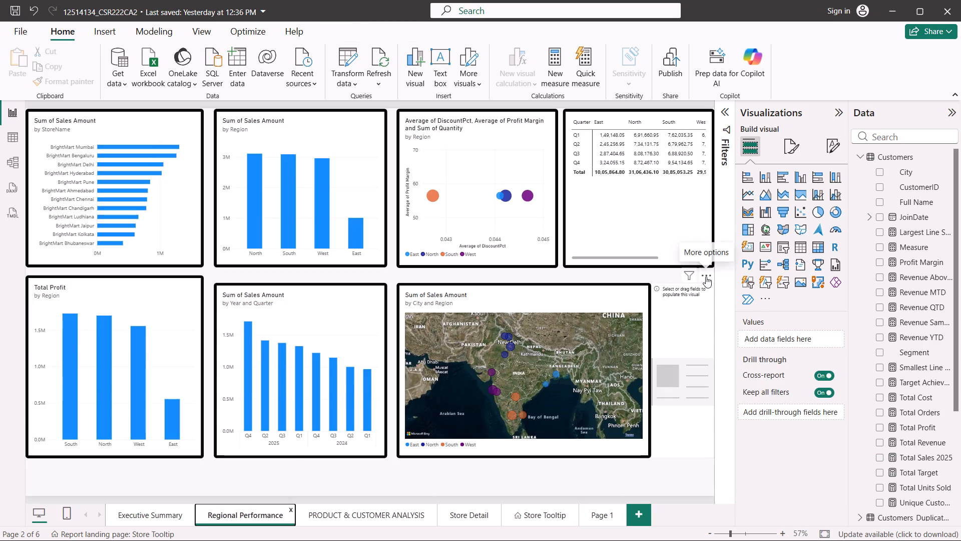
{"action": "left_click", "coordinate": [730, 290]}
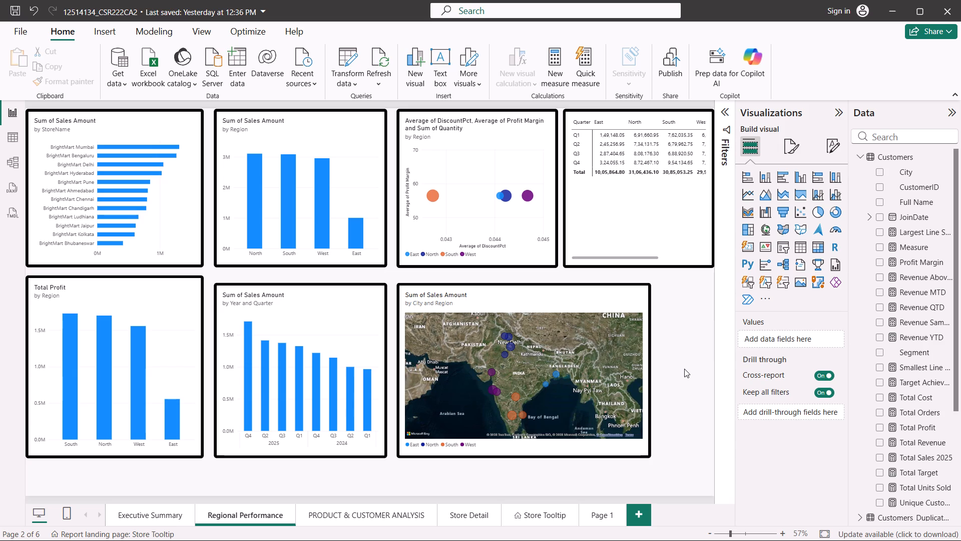
Open the PRODUCT & CUSTOMER ANALYSIS report page.
{"action": "left_click", "coordinate": [361, 516]}
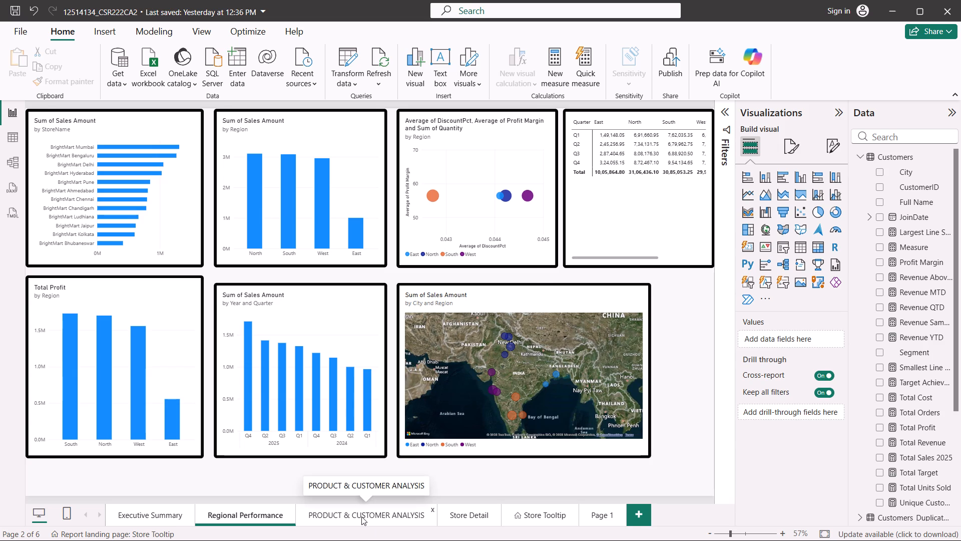
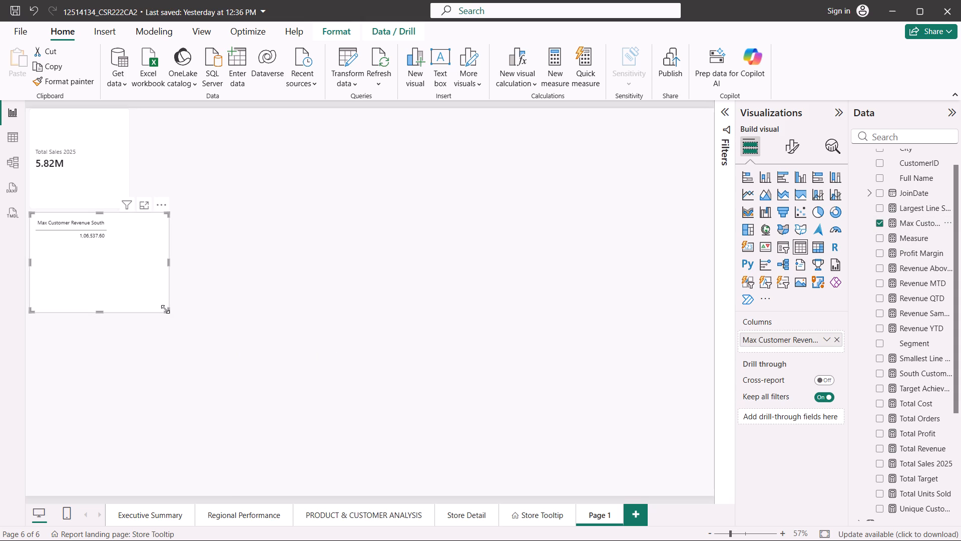
Rename the Max Customer Revenue South measure in its DAX formula, shortening the name to "Max customer".
{"action": "left_click", "coordinate": [910, 220]}
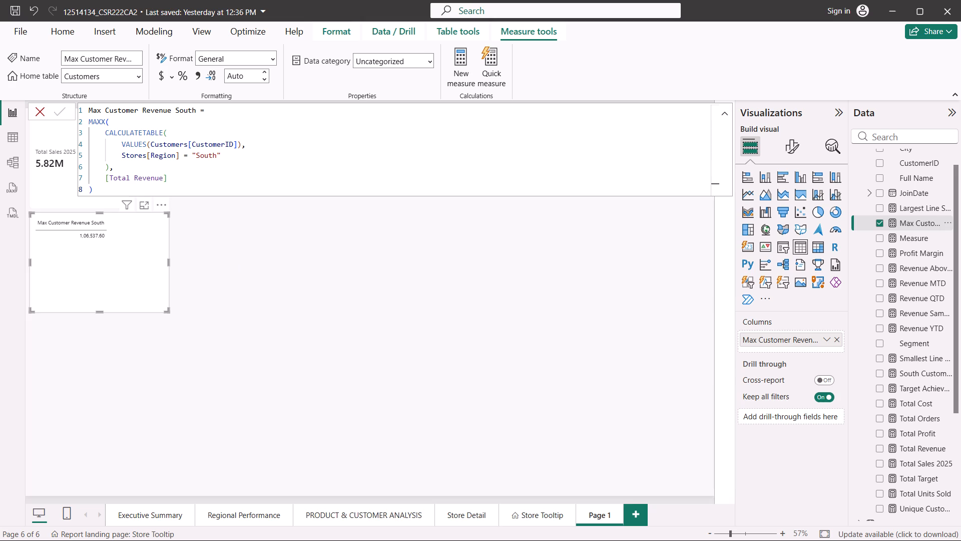
{"action": "left_click", "coordinate": [195, 110]}
{"action": "key", "text": "BackSpace"}
{"action": "key", "text": "BackSpace"}
{"action": "key", "text": "BackSpace"}
{"action": "key", "text": "BackSpace"}
{"action": "key", "text": "BackSpace"}
{"action": "key", "text": "BackSpace"}
{"action": "key", "text": "BackSpace"}
{"action": "key", "text": "BackSpace"}
{"action": "key", "text": "BackSpace"}
{"action": "key", "text": "BackSpace"}
{"action": "key", "text": "BackSpace"}
{"action": "key", "text": "BackSpace"}
{"action": "key", "text": "BackSpace"}
{"action": "key", "text": "BackSpace"}
{"action": "key", "text": "BackSpace"}
{"action": "key", "text": "BackSpace"}
{"action": "key", "text": "BackSpace"}
{"action": "key", "text": "BackSpace"}
{"action": "key", "text": "BackSpace"}
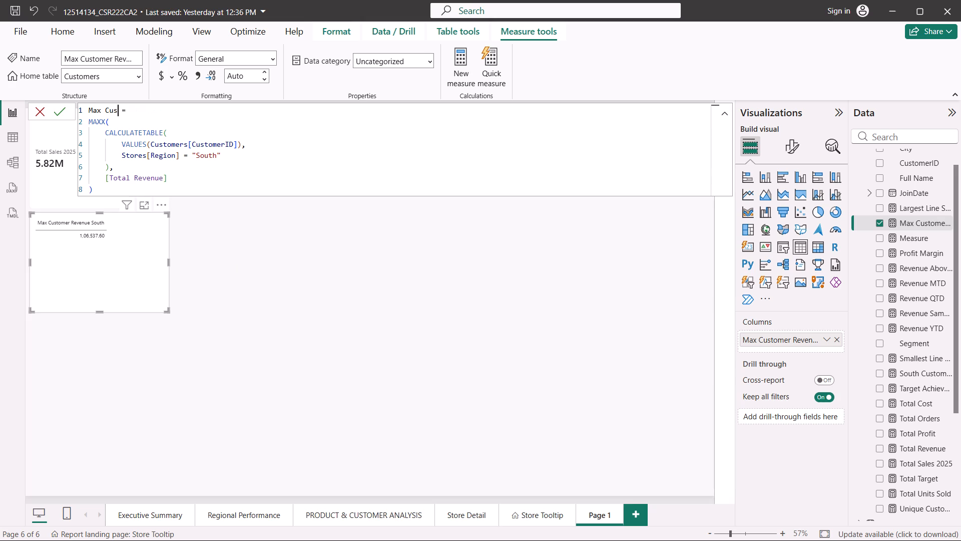
{"action": "key", "text": "BackSpace"}
{"action": "key", "text": "BackSpace"}
{"action": "key", "text": "BackSpace"}
{"action": "type", "text": "customer"}
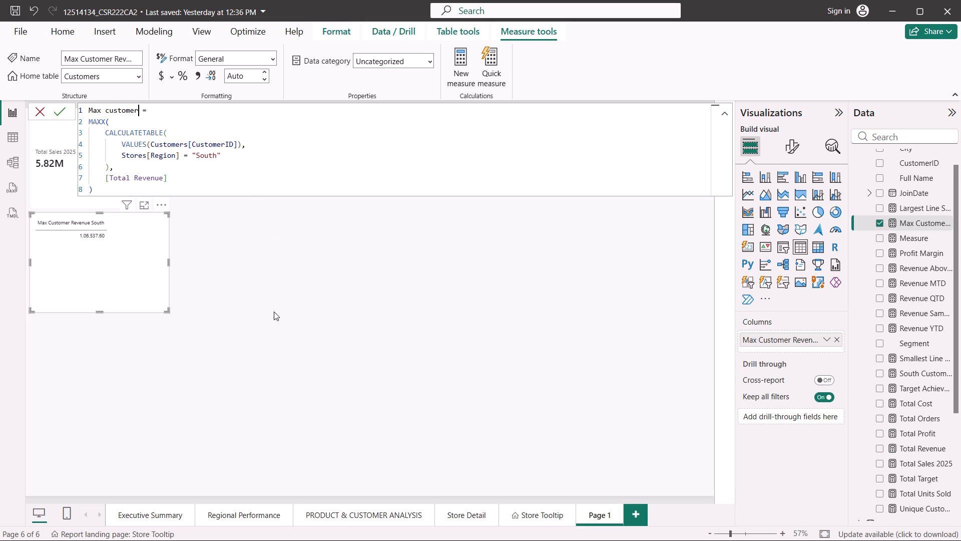
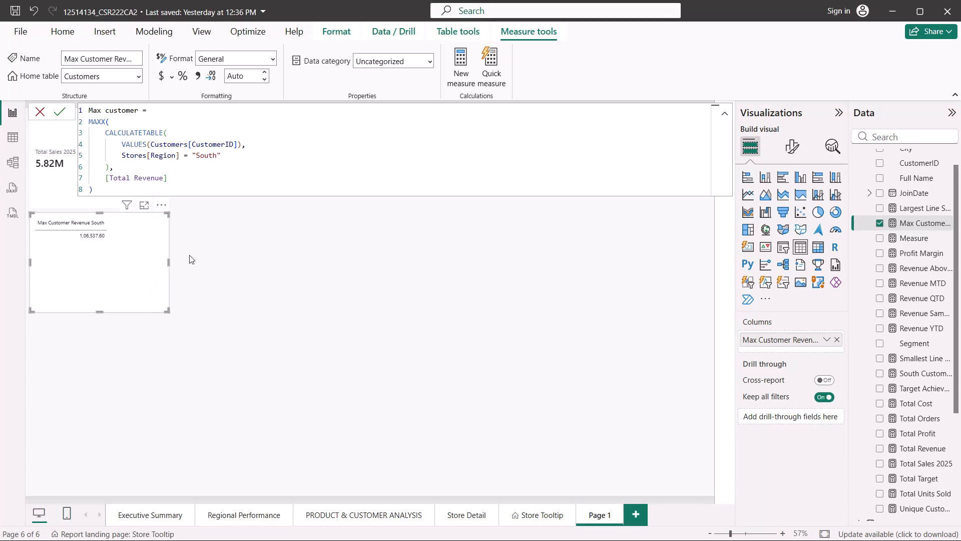
Apply the edited DAX formula so the measure is named "Max customer".
{"action": "left_click", "coordinate": [197, 260]}
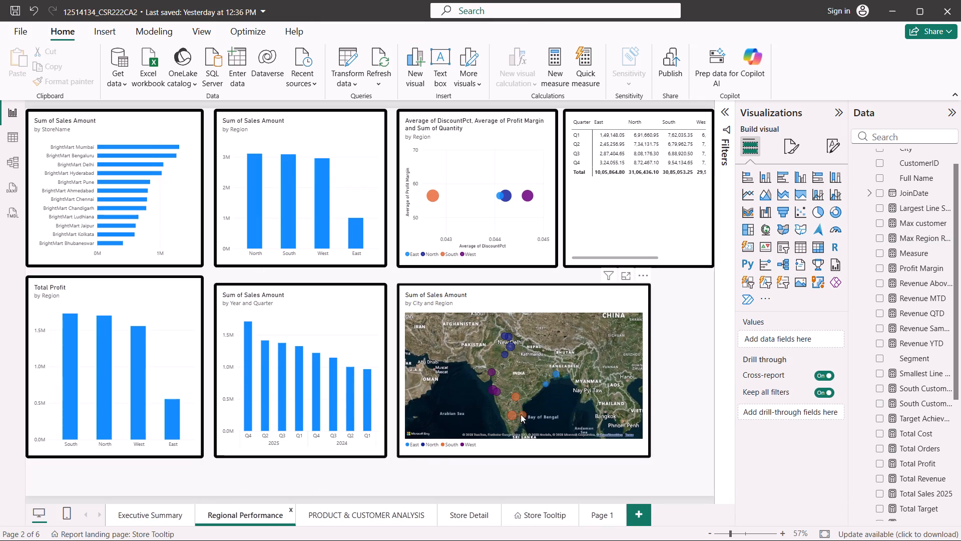
{"action": "left_click", "coordinate": [373, 513]}
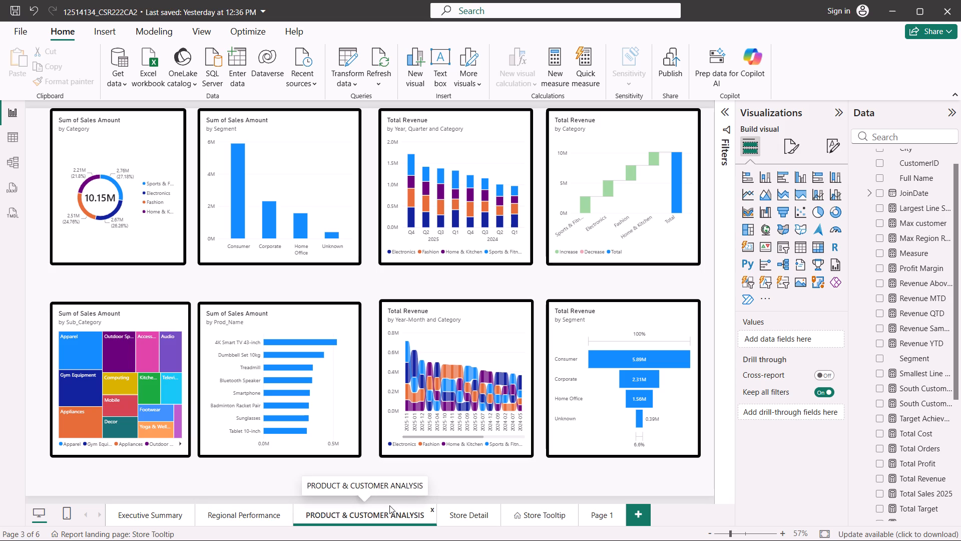
{"action": "left_click", "coordinate": [560, 371]}
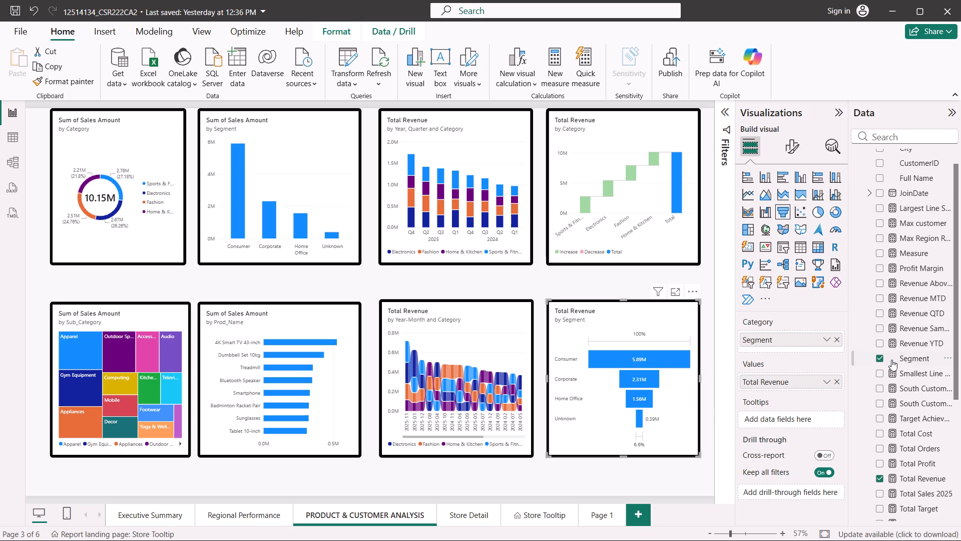
{"action": "scroll", "coordinate": [900, 361], "scroll_direction": "down", "scroll_amount": 6}
{"action": "scroll", "coordinate": [900, 361], "scroll_direction": "up", "scroll_amount": 5}
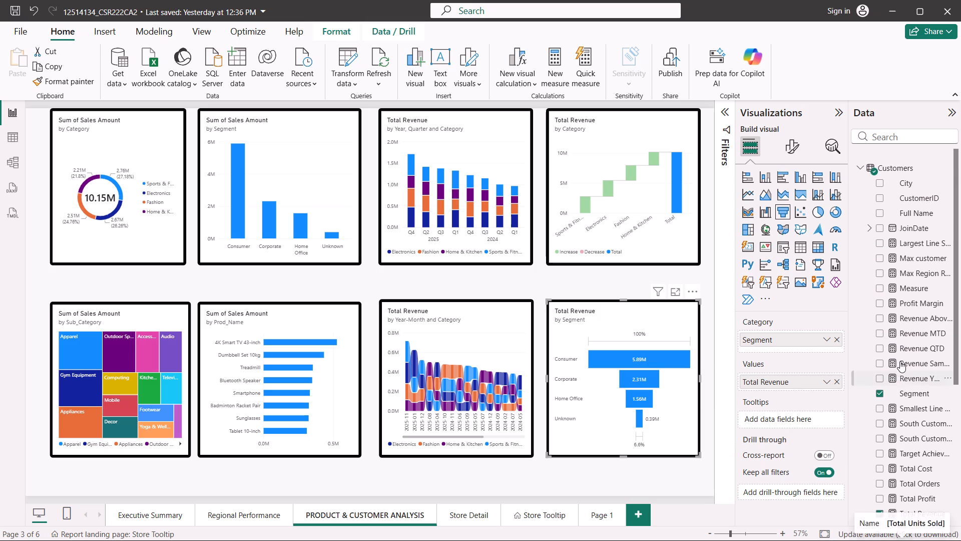
{"action": "scroll", "coordinate": [900, 361], "scroll_direction": "down", "scroll_amount": 5}
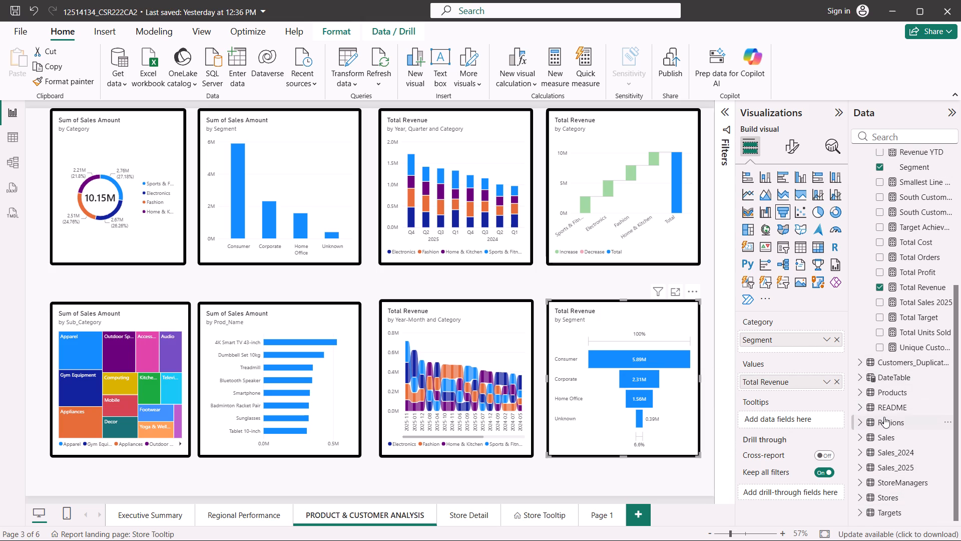
{"action": "scroll", "coordinate": [884, 417], "scroll_direction": "up", "scroll_amount": 4}
{"action": "scroll", "coordinate": [884, 352], "scroll_direction": "down", "scroll_amount": 3}
{"action": "scroll", "coordinate": [929, 356], "scroll_direction": "up", "scroll_amount": 5}
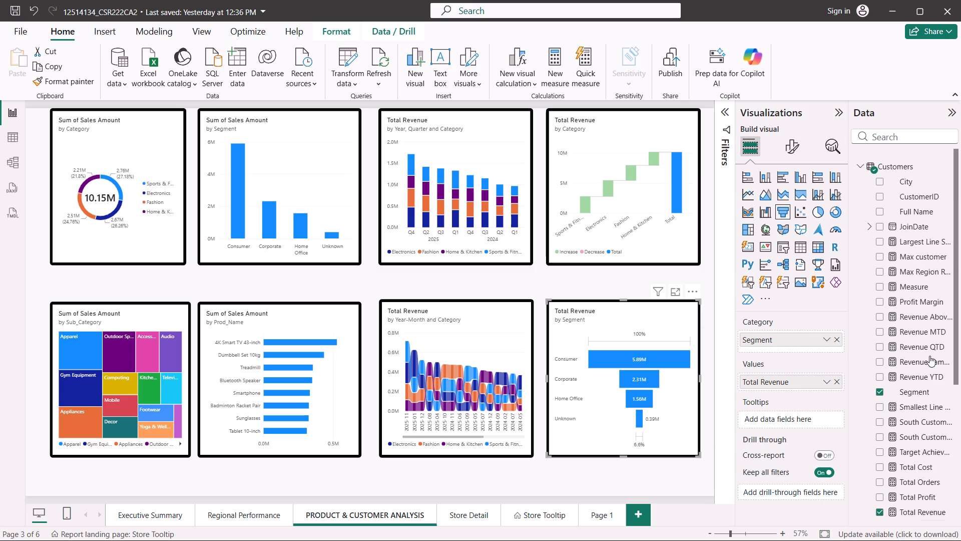
{"action": "scroll", "coordinate": [908, 338], "scroll_direction": "down", "scroll_amount": 2}
{"action": "scroll", "coordinate": [908, 338], "scroll_direction": "up", "scroll_amount": 2}
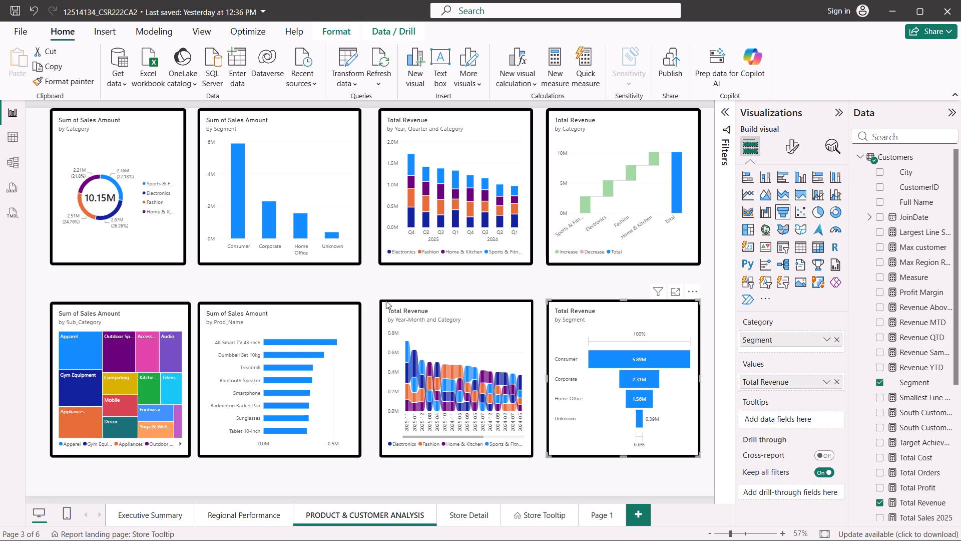
{"action": "left_click", "coordinate": [375, 289]}
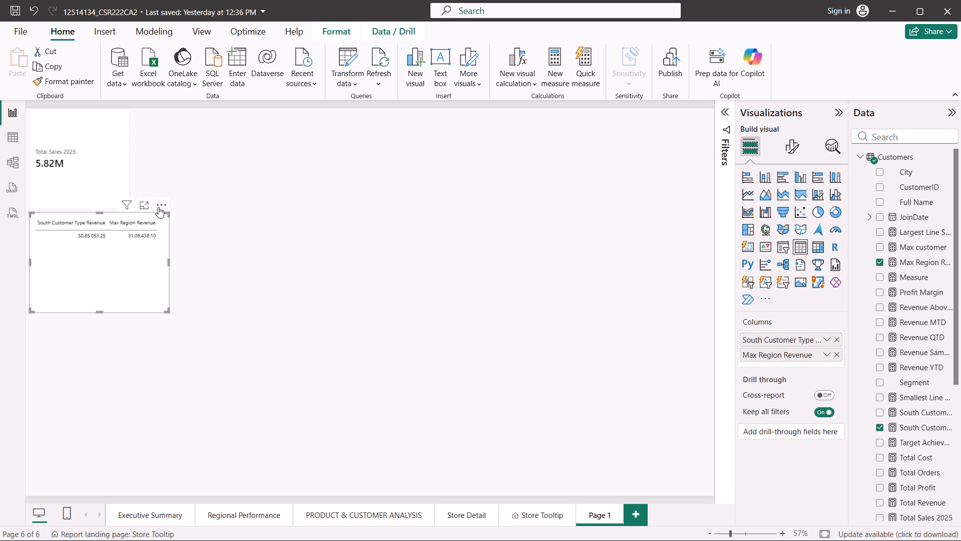
{"action": "left_click", "coordinate": [222, 247]}
{"action": "left_click", "coordinate": [92, 166]}
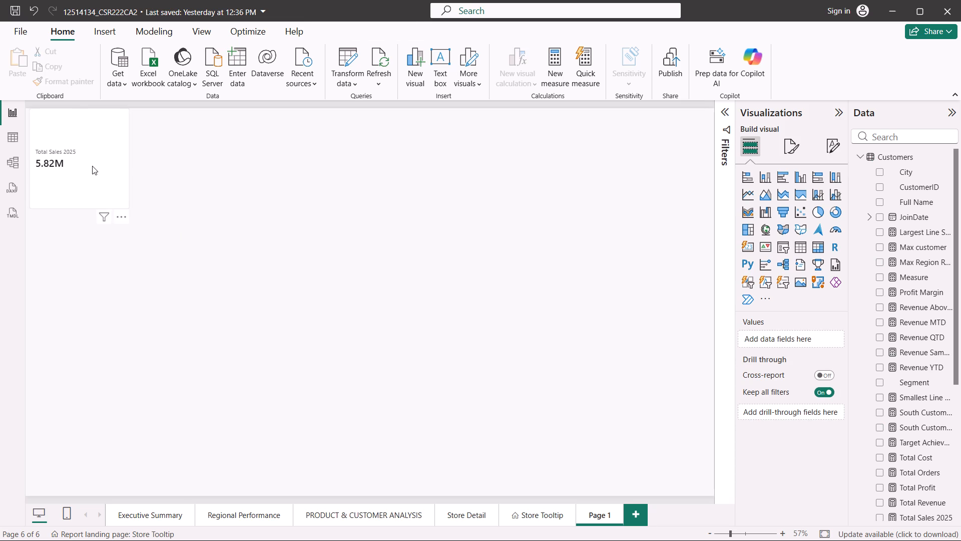
{"action": "left_click", "coordinate": [120, 215]}
{"action": "left_click", "coordinate": [168, 262]}
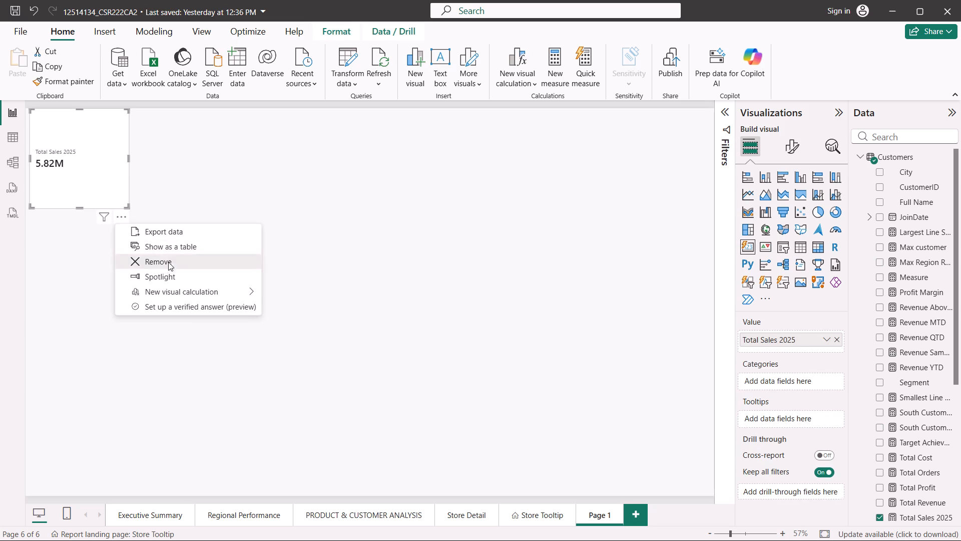
On the Regional Performance page, replace Total Profit with Total Revenue on the Y-axis of the Total Profit by Region column chart.
{"action": "left_click", "coordinate": [256, 520]}
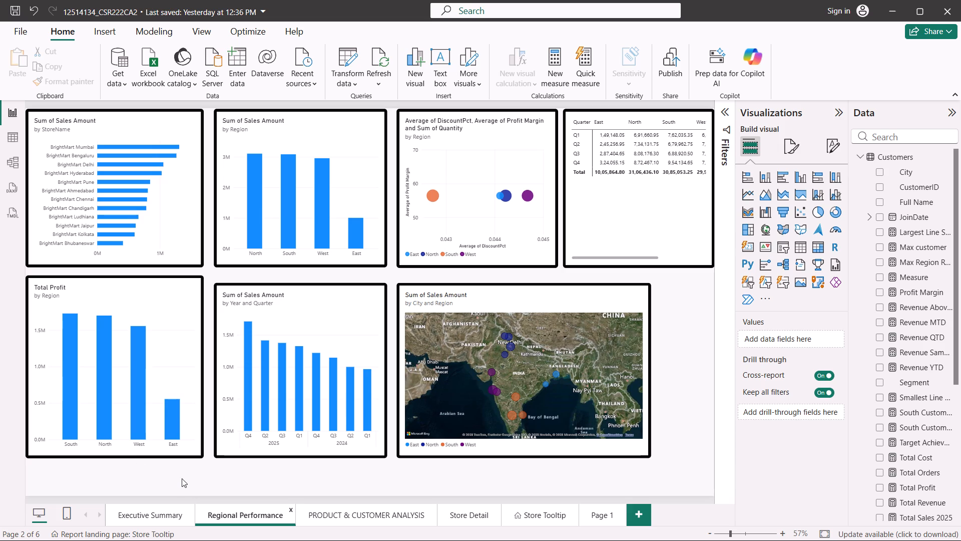
{"action": "left_click", "coordinate": [127, 310]}
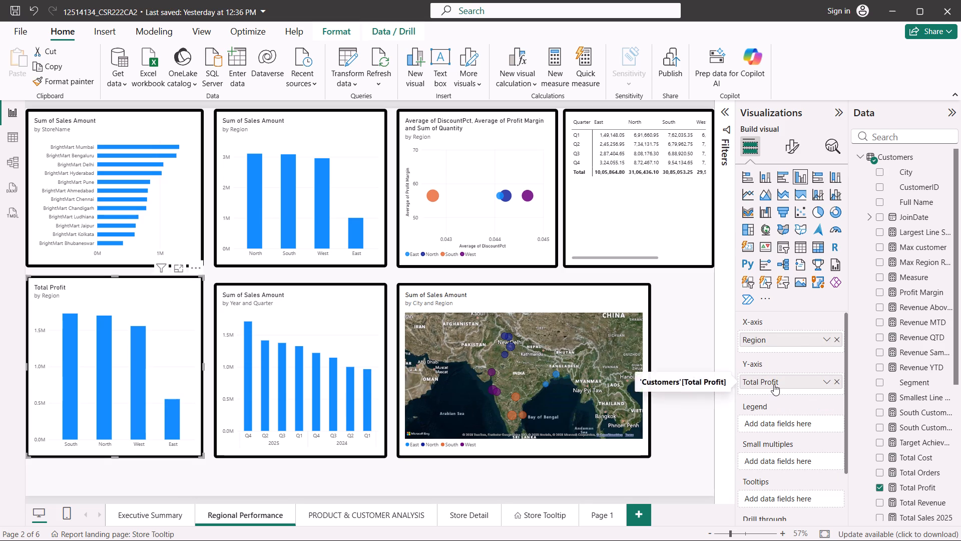
{"action": "left_click", "coordinate": [774, 384]}
{"action": "scroll", "coordinate": [931, 484], "scroll_direction": "down", "scroll_amount": 1}
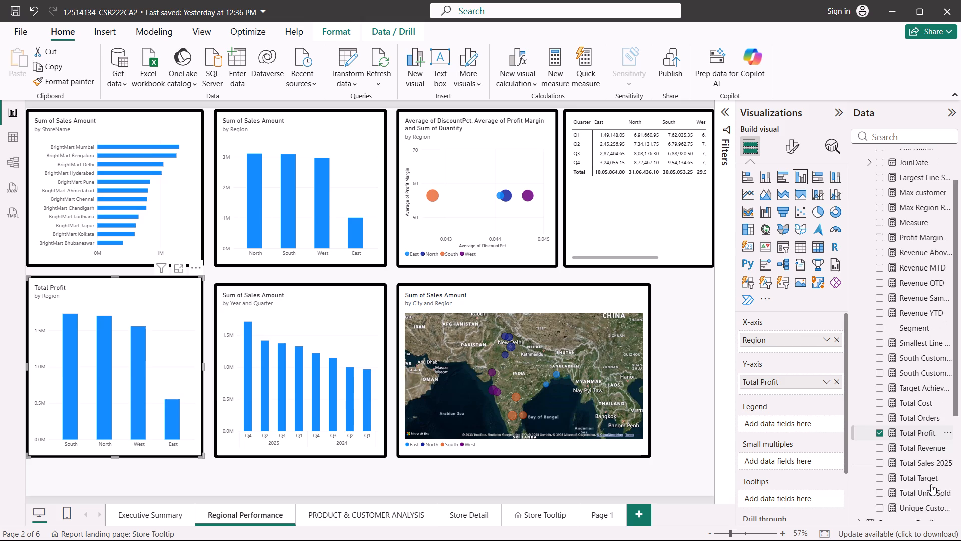
{"action": "scroll", "coordinate": [931, 484], "scroll_direction": "down", "scroll_amount": 1}
{"action": "left_click", "coordinate": [879, 421]}
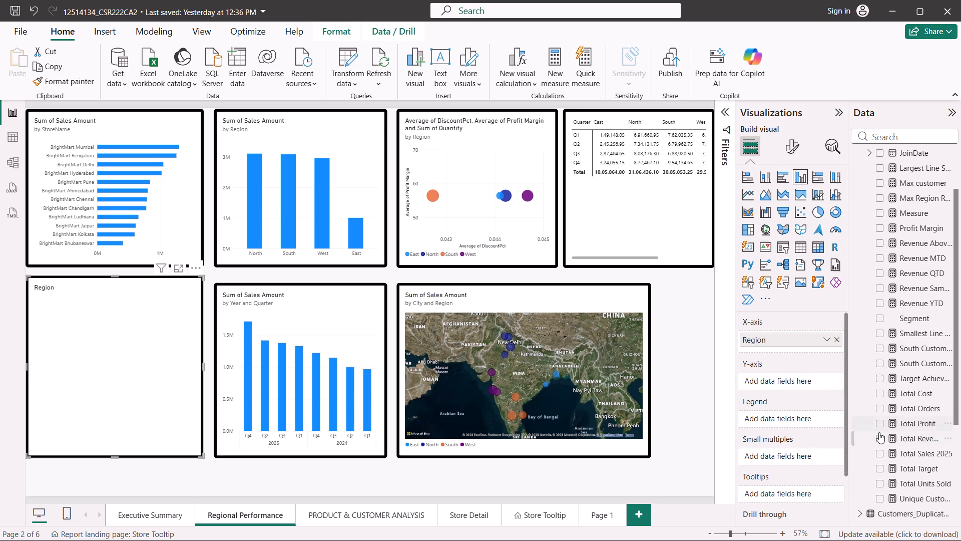
{"action": "left_click", "coordinate": [879, 434]}
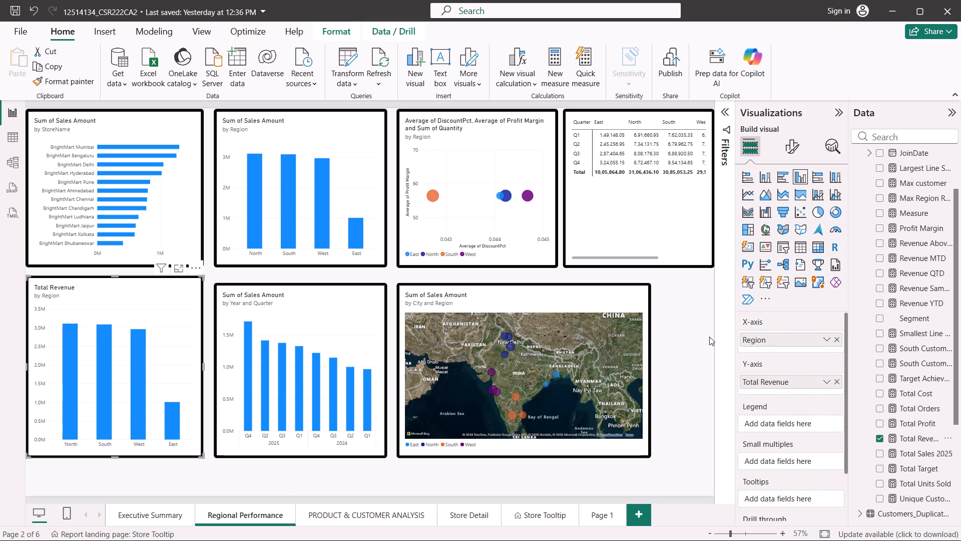
Add the Category field from the Products table to the Total Revenue by Region column chart.
{"action": "left_click", "coordinate": [802, 334]}
{"action": "scroll", "coordinate": [925, 380], "scroll_direction": "up", "scroll_amount": 1}
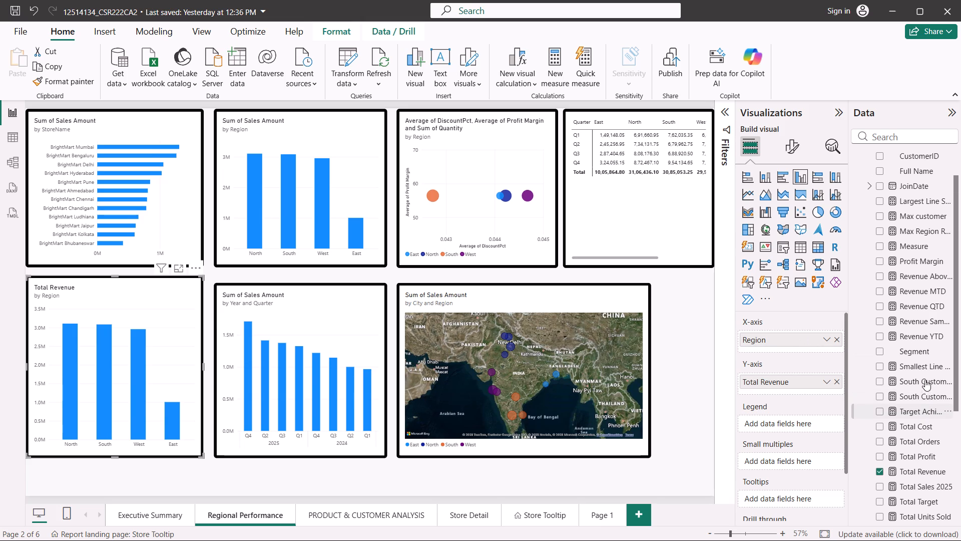
{"action": "scroll", "coordinate": [925, 380], "scroll_direction": "up", "scroll_amount": 2}
{"action": "scroll", "coordinate": [925, 380], "scroll_direction": "down", "scroll_amount": 2}
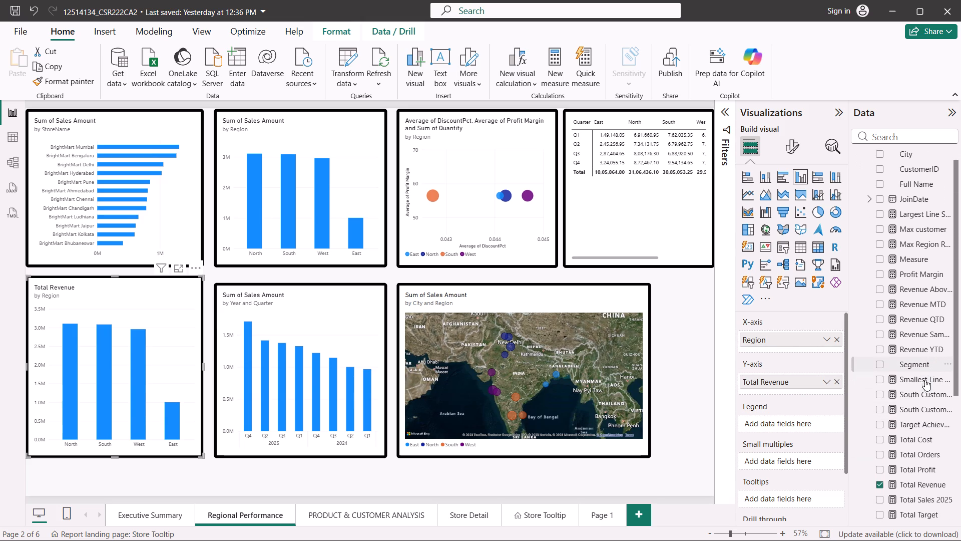
{"action": "scroll", "coordinate": [925, 380], "scroll_direction": "down", "scroll_amount": 4}
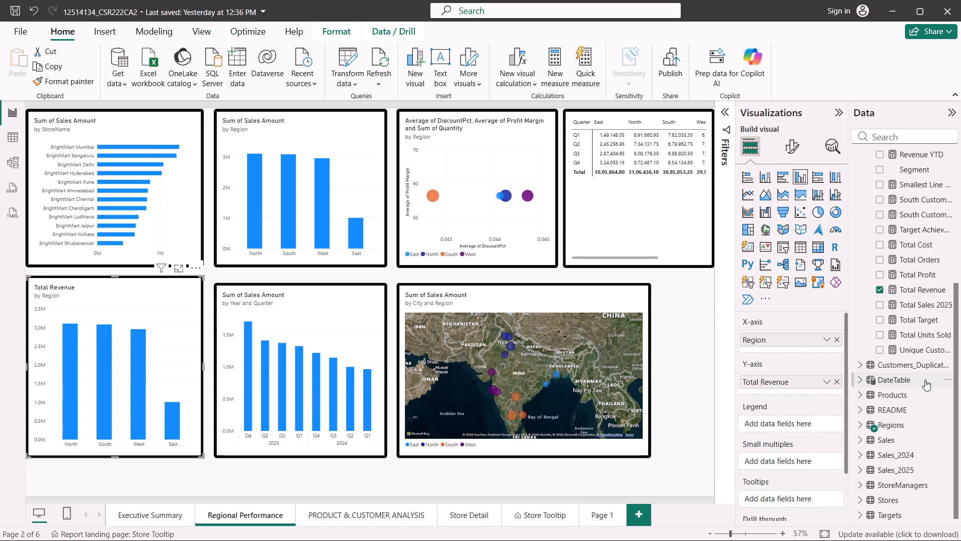
{"action": "left_click", "coordinate": [864, 412]}
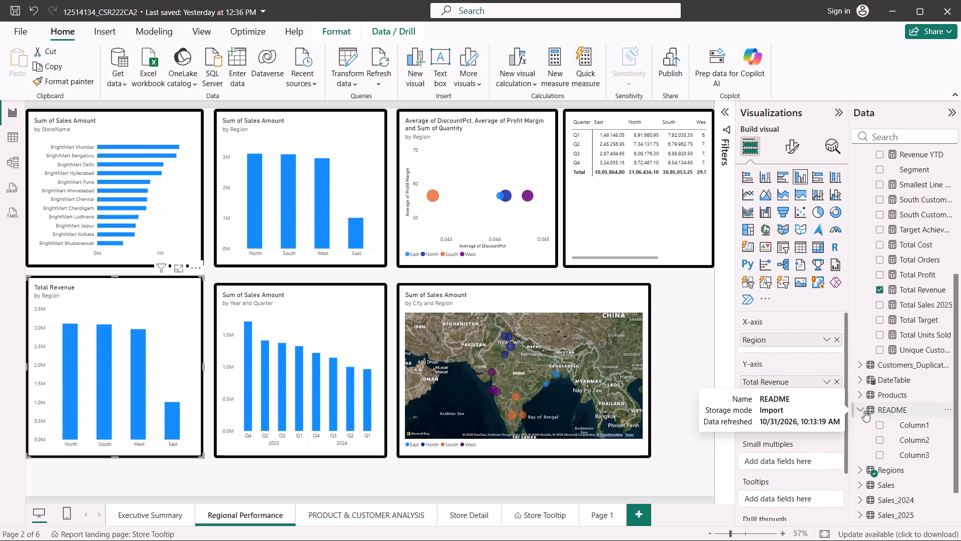
{"action": "left_click", "coordinate": [861, 394]}
{"action": "scroll", "coordinate": [861, 394], "scroll_direction": "down", "scroll_amount": 1}
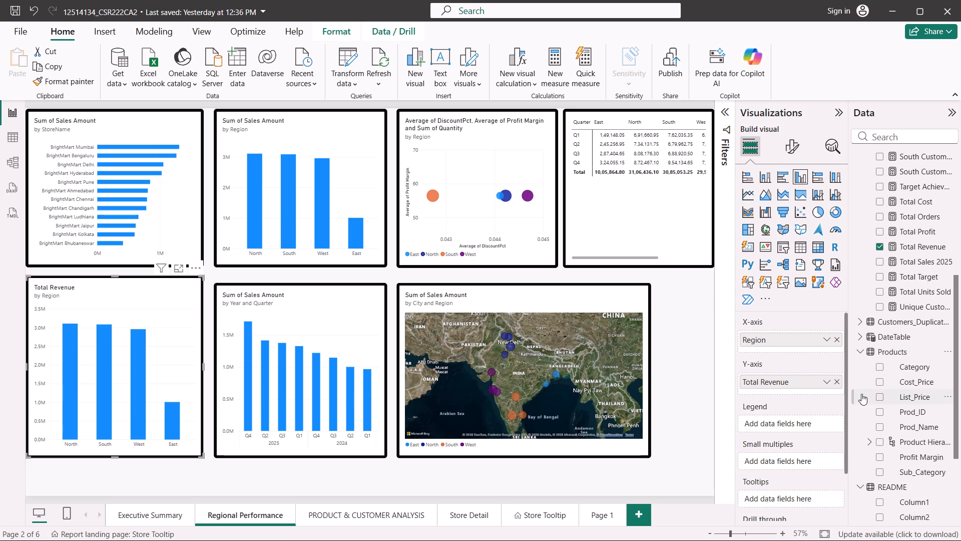
{"action": "scroll", "coordinate": [885, 395], "scroll_direction": "down", "scroll_amount": 1}
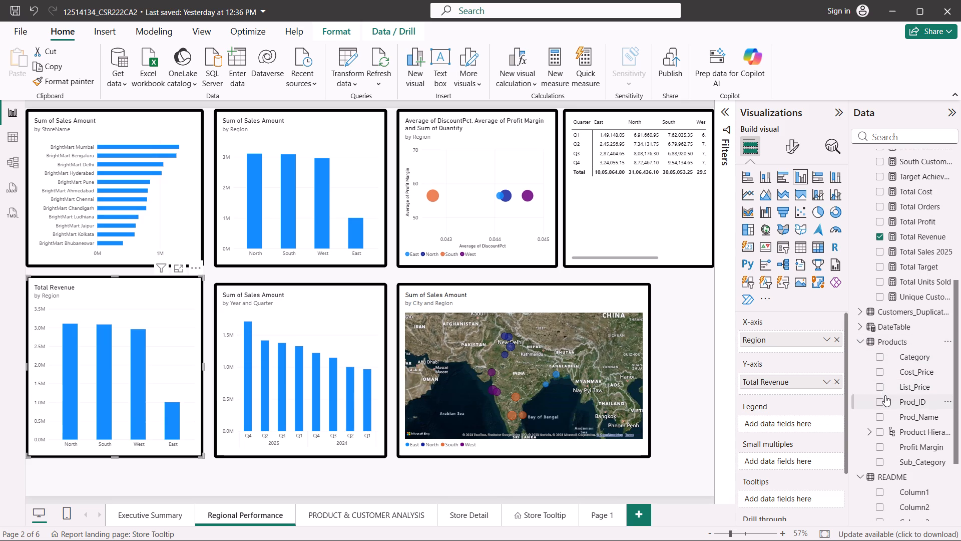
{"action": "left_click", "coordinate": [884, 356]}
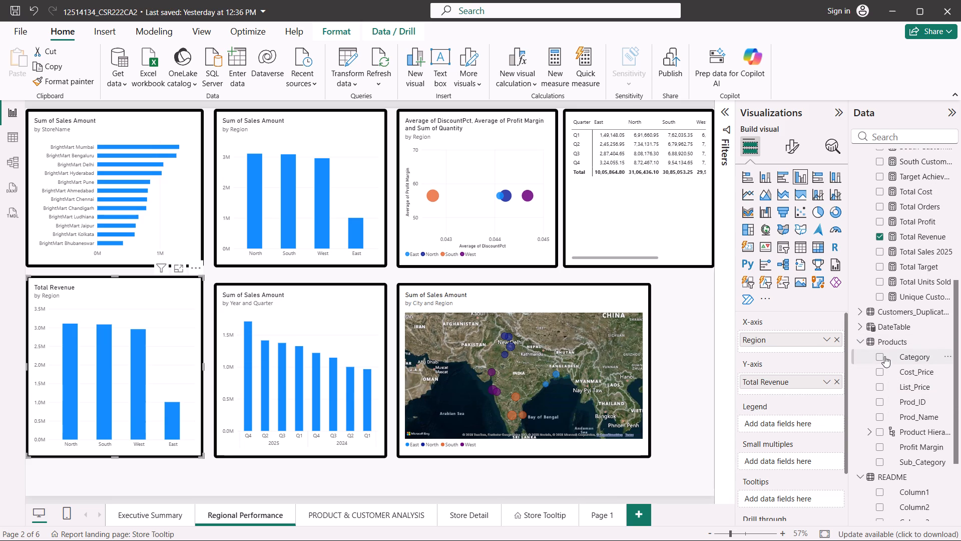
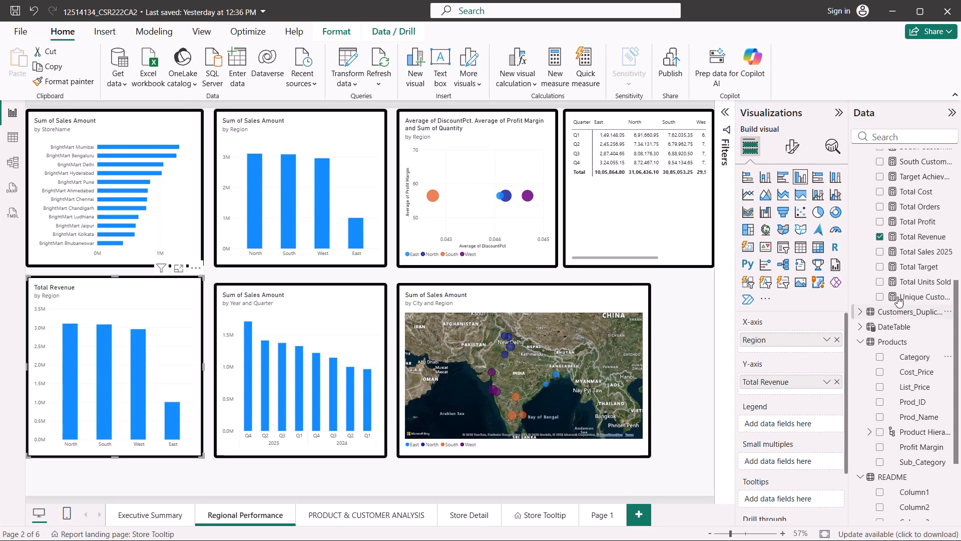
Examine the DAX formula of the Total Sales 2025 measure and close it without editing.
{"action": "left_click", "coordinate": [921, 254]}
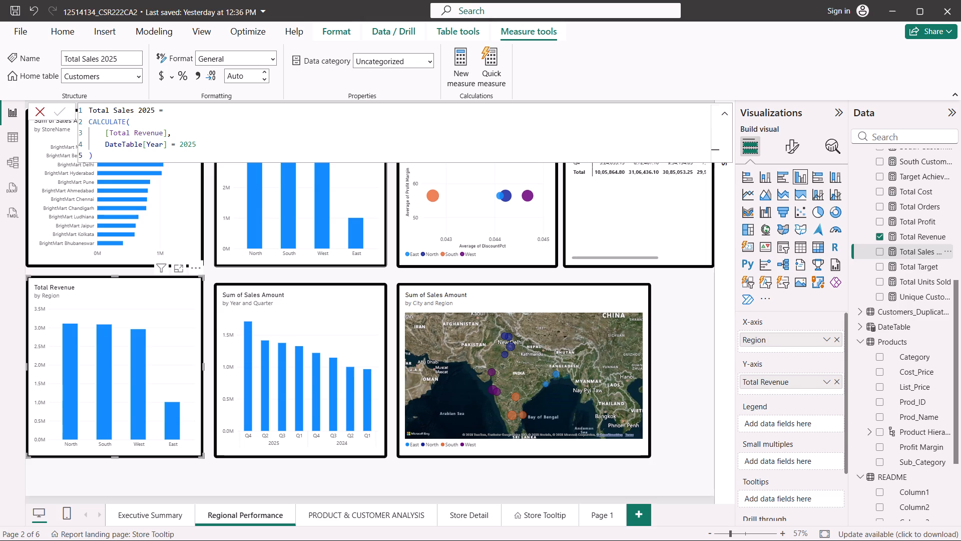
{"action": "left_click", "coordinate": [11, 240]}
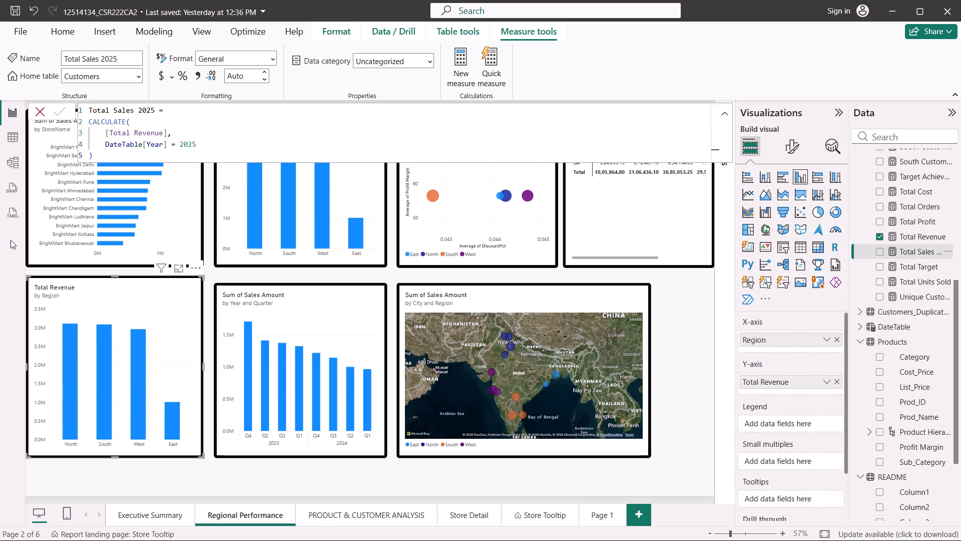
{"action": "left_click", "coordinate": [37, 105]}
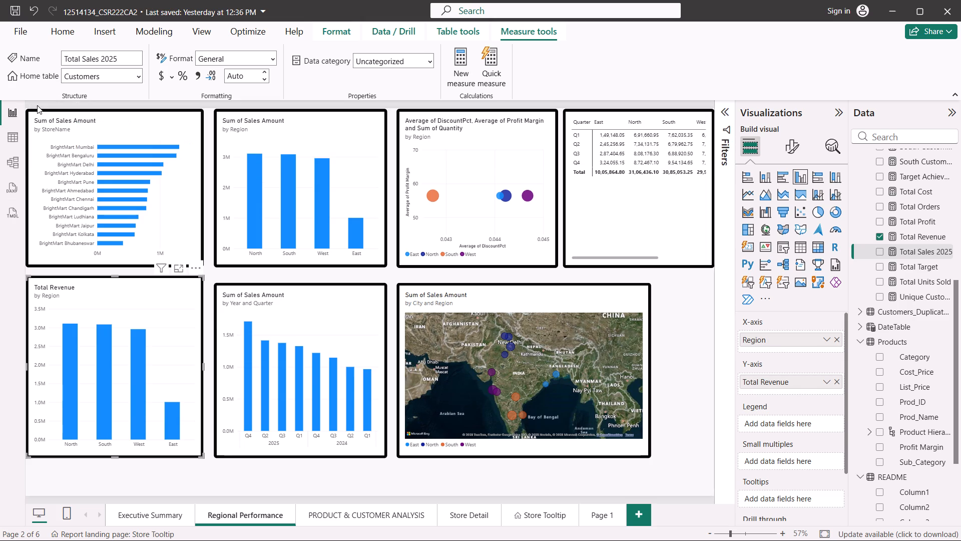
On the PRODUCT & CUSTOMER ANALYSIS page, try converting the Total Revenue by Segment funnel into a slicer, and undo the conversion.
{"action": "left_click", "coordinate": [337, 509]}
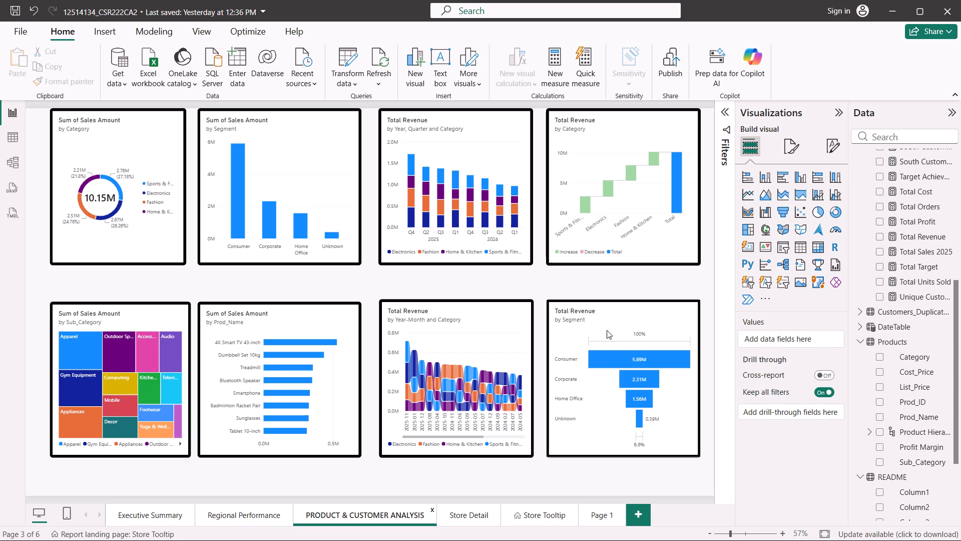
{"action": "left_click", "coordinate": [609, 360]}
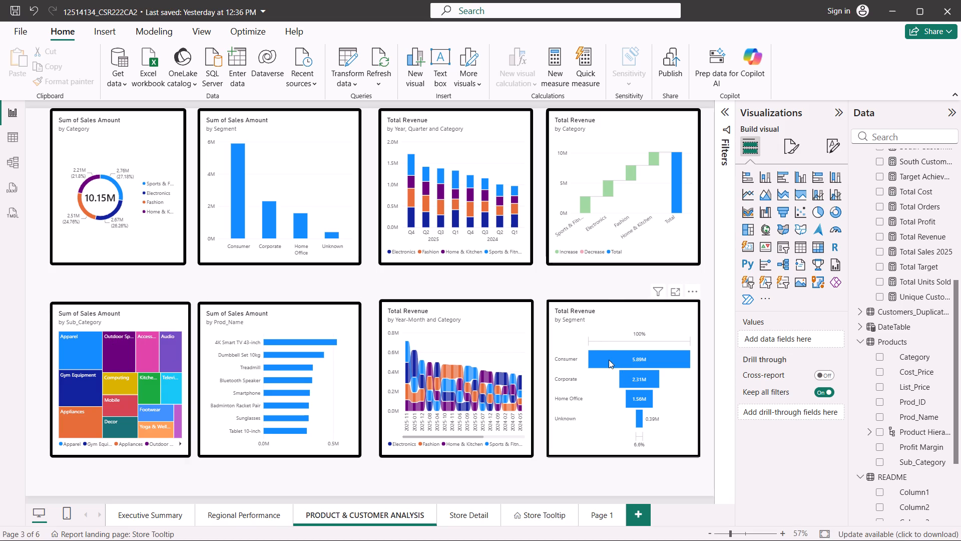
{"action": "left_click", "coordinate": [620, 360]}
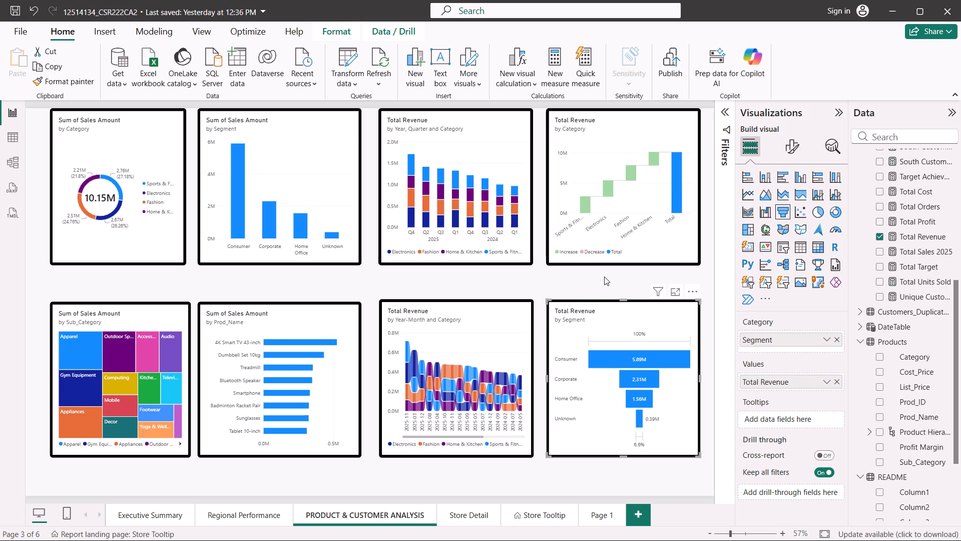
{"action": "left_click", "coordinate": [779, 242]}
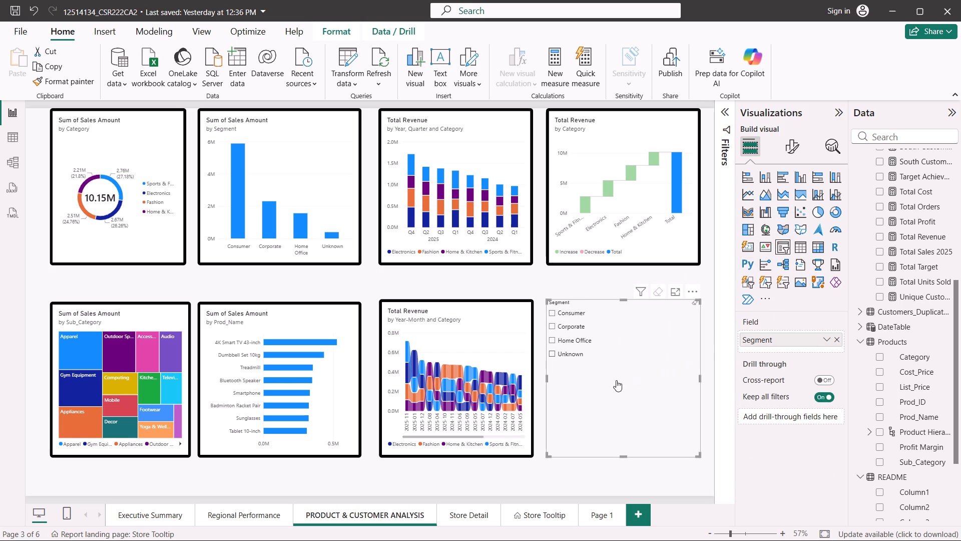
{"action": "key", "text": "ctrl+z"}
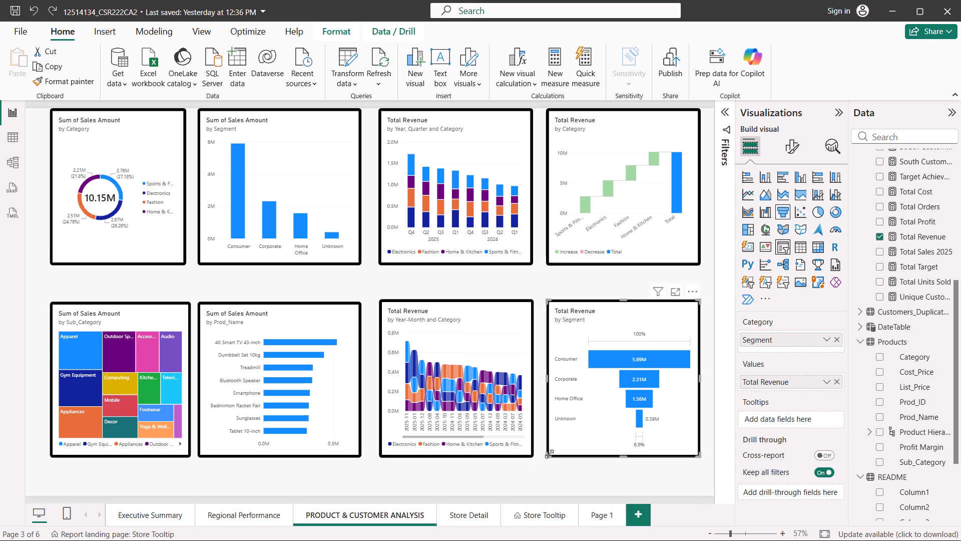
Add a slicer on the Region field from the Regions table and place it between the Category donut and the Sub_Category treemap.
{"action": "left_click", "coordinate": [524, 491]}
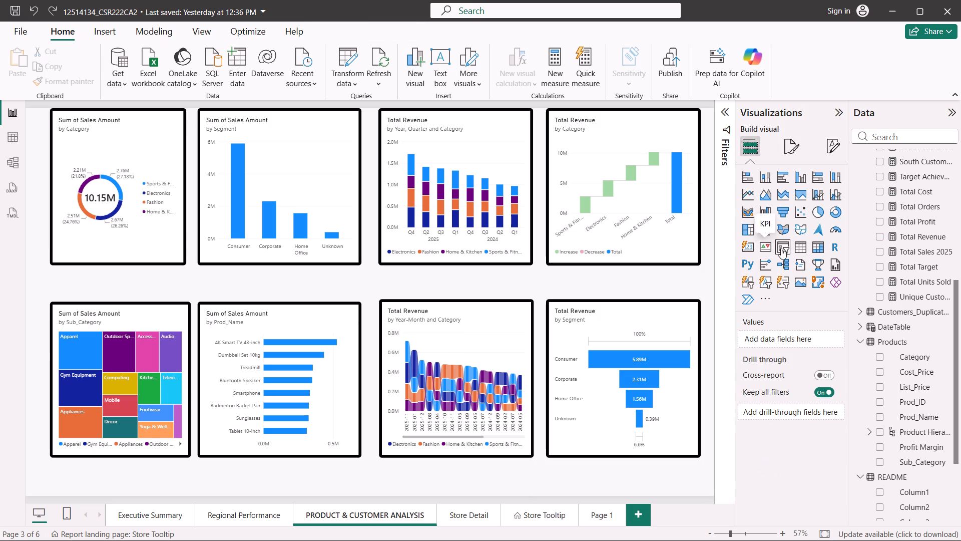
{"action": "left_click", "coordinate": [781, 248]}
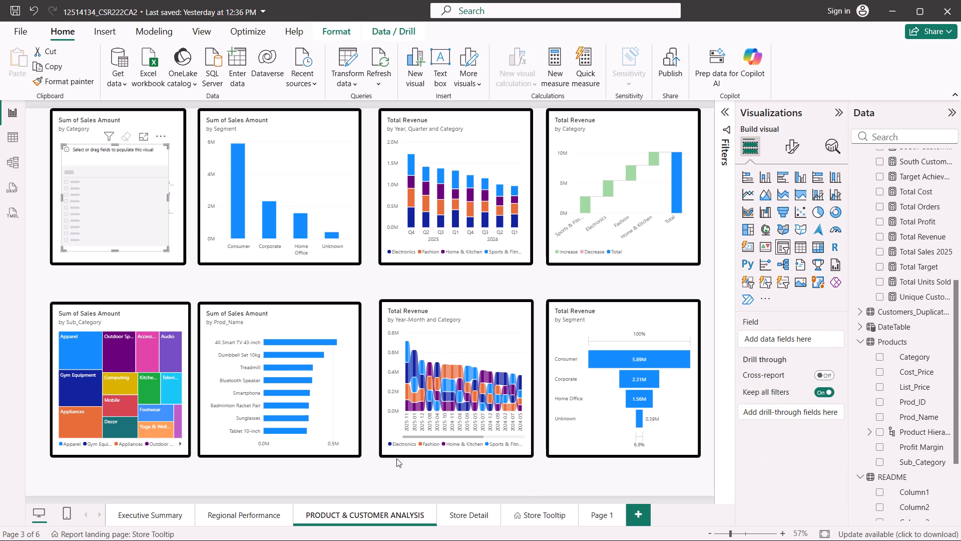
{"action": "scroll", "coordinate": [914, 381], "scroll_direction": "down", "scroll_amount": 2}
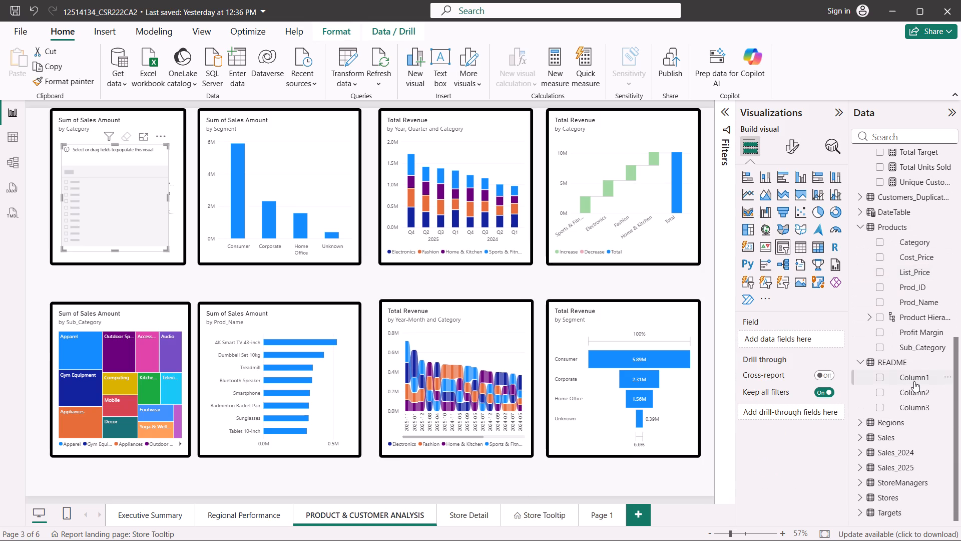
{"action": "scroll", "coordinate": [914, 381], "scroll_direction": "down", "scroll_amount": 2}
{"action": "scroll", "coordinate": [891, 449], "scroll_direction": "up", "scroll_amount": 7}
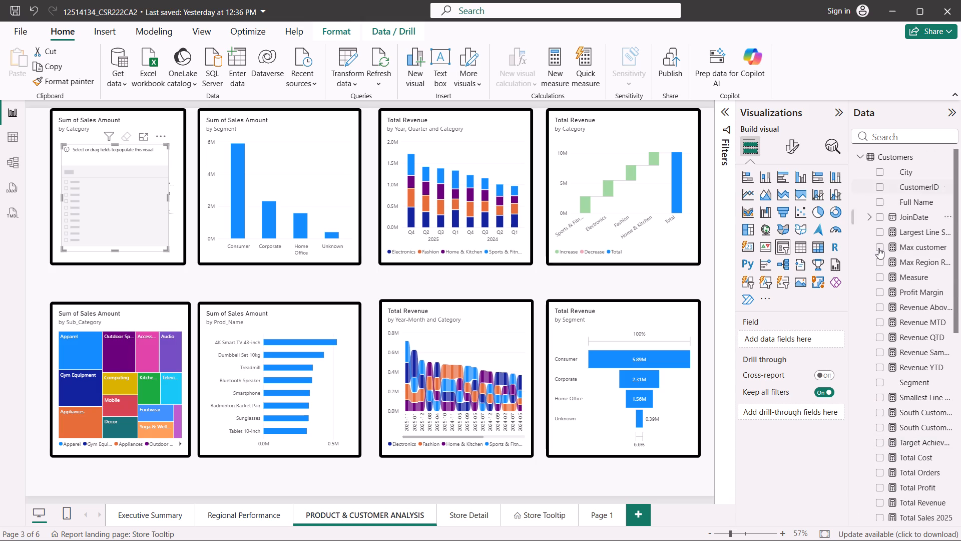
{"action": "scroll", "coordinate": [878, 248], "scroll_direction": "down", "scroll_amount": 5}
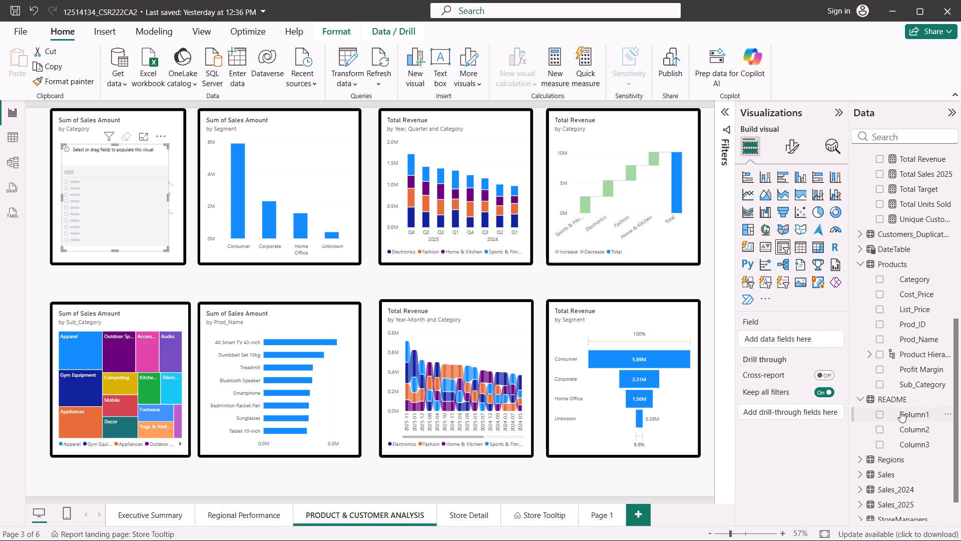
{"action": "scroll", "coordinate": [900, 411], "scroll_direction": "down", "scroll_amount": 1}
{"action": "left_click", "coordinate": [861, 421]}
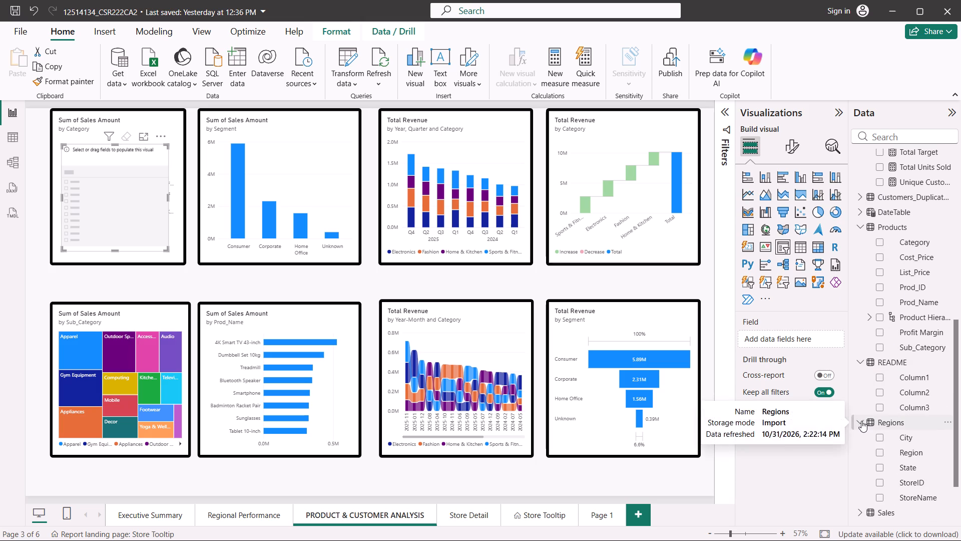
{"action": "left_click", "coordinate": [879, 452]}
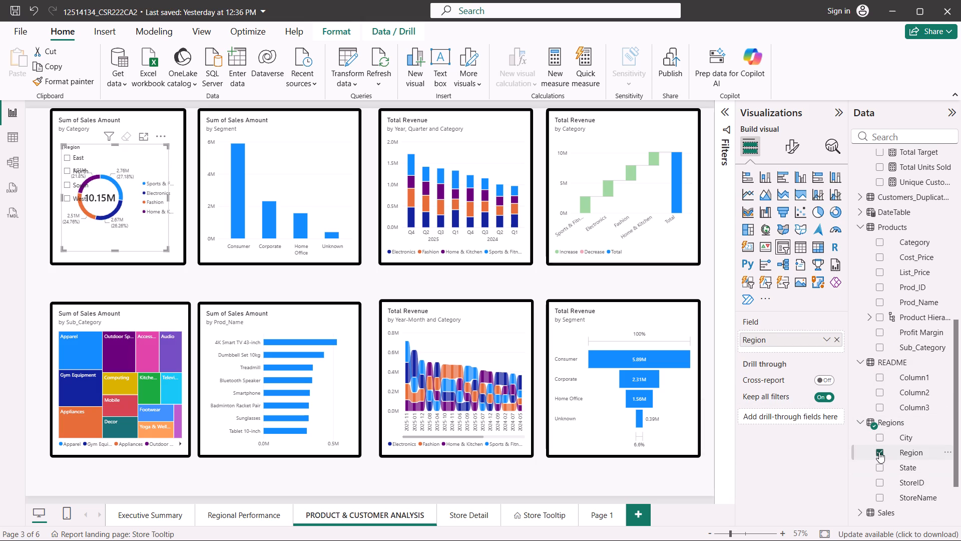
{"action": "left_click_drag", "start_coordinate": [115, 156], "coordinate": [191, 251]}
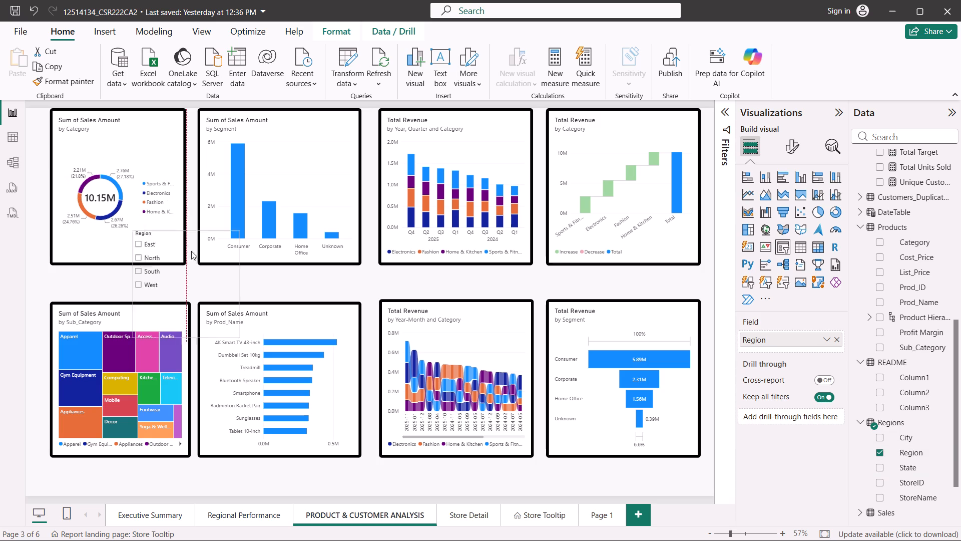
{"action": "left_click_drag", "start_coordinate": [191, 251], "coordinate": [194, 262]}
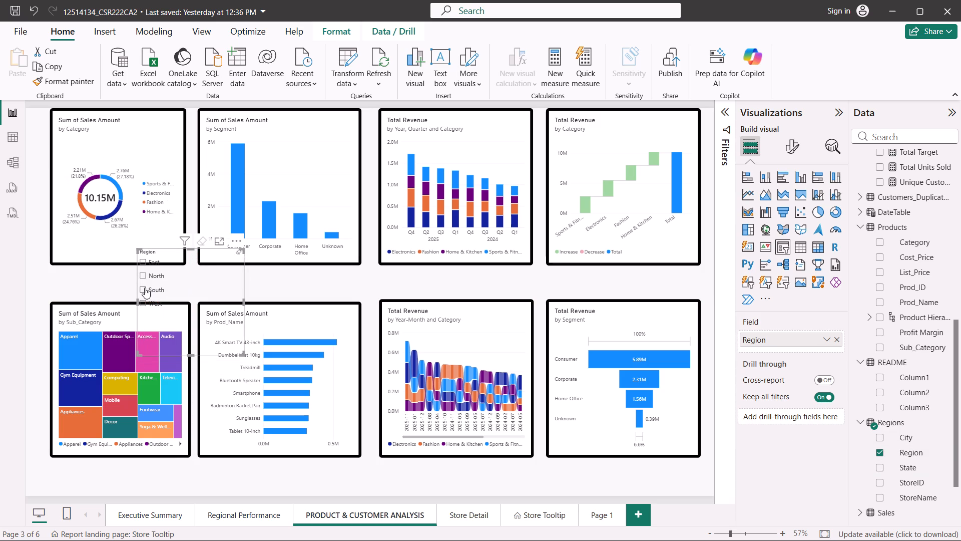
Filter the page by South, North and South again with the Region slicer to compare how the visuals respond.
{"action": "left_click", "coordinate": [142, 287]}
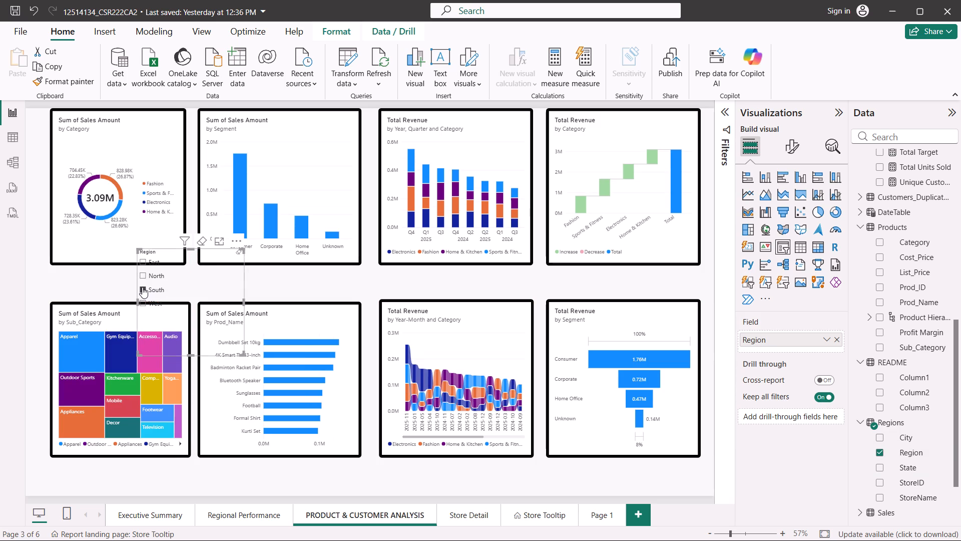
{"action": "left_click", "coordinate": [110, 277]}
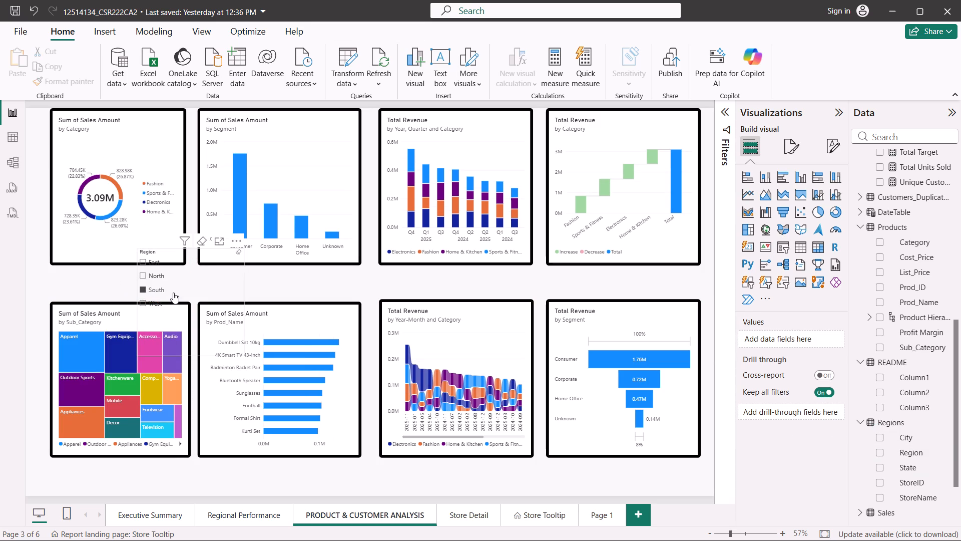
{"action": "left_click", "coordinate": [238, 469]}
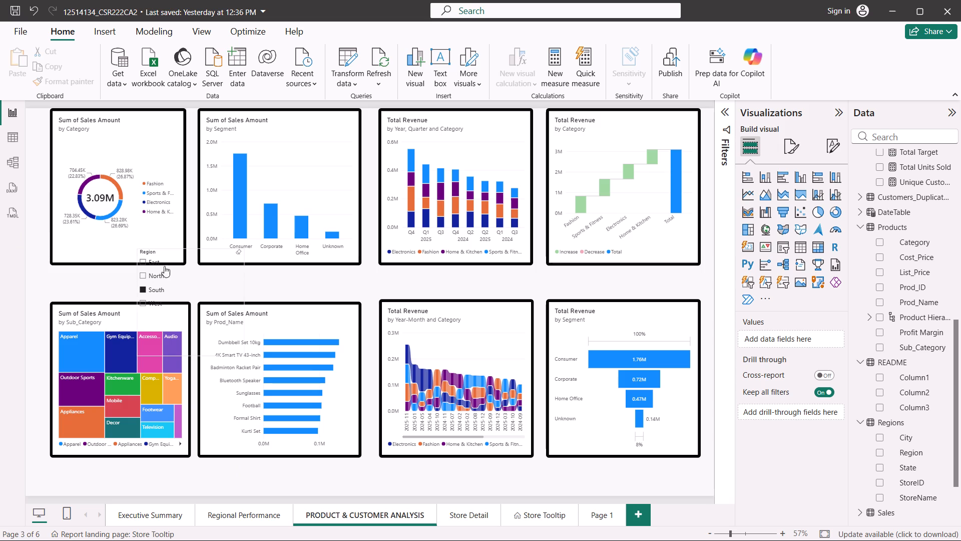
{"action": "left_click", "coordinate": [192, 271]}
{"action": "left_click", "coordinate": [231, 240]}
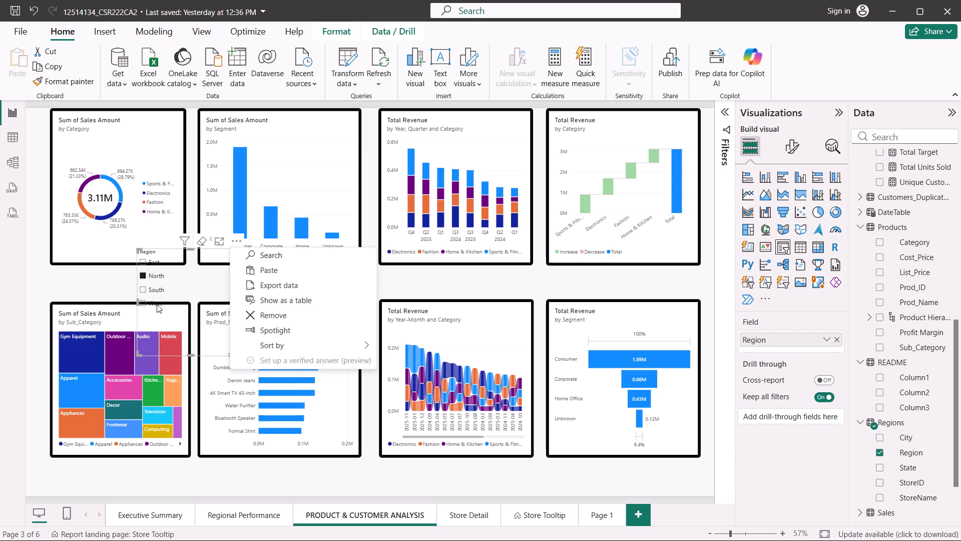
{"action": "left_click", "coordinate": [143, 286]}
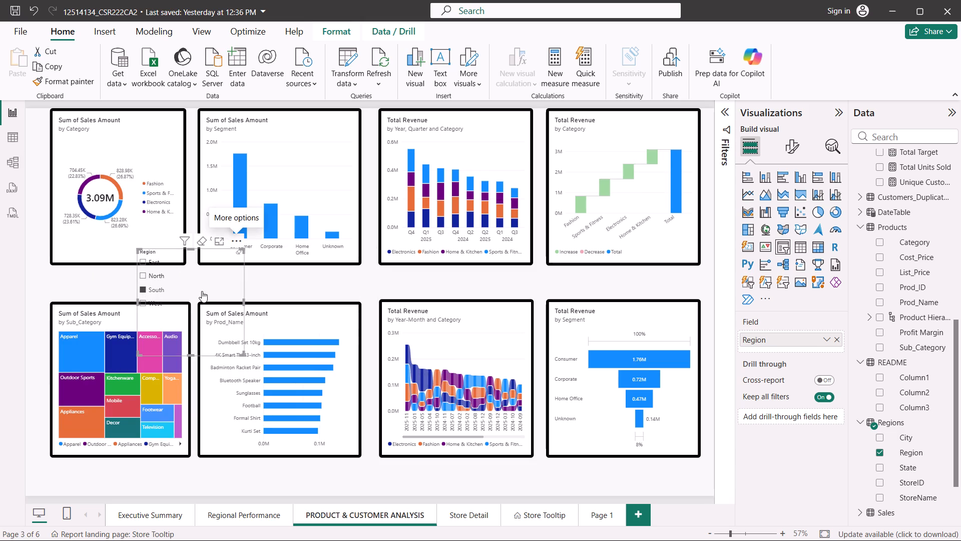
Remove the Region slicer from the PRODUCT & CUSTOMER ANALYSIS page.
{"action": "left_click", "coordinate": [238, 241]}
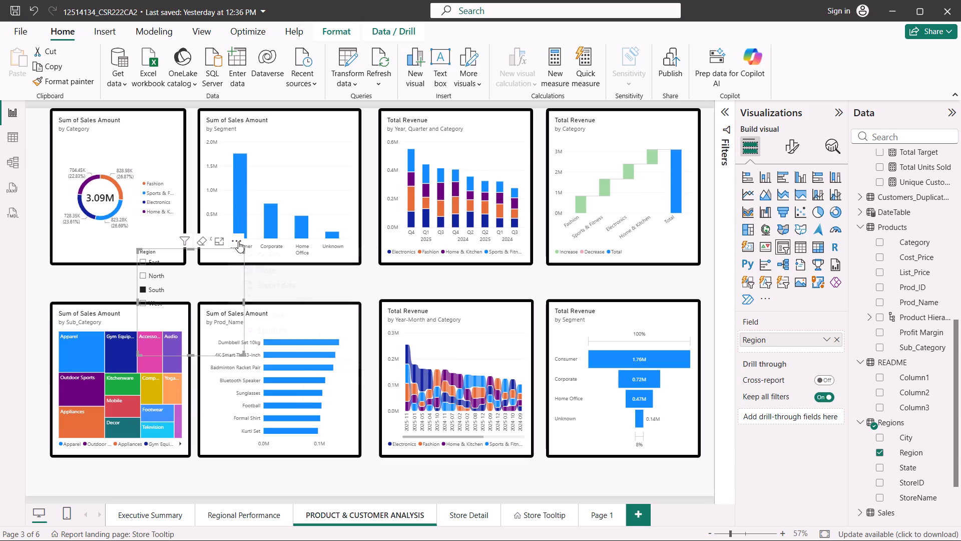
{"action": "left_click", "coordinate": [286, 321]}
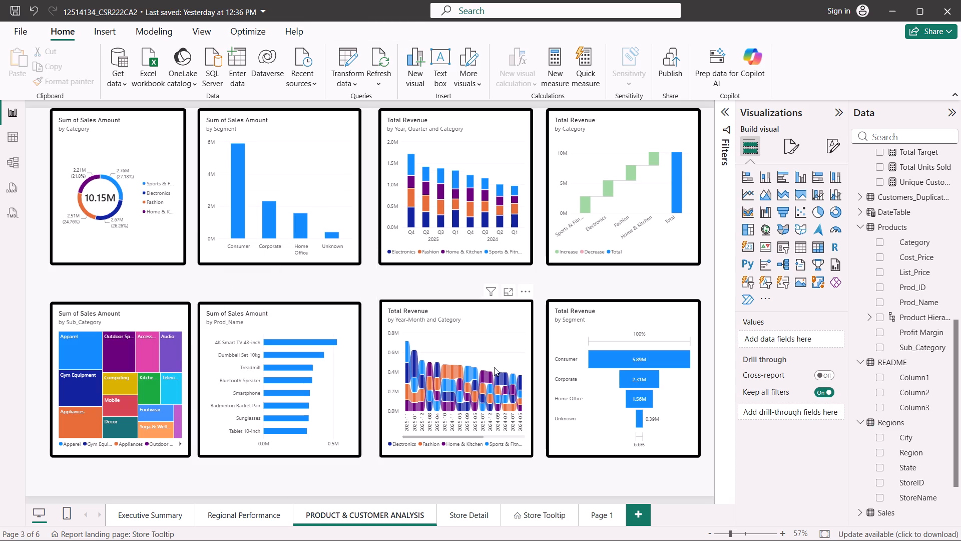
On the Executive Summary page, filter the visuals to 2024 with the Year slicer.
{"action": "left_click", "coordinate": [227, 516]}
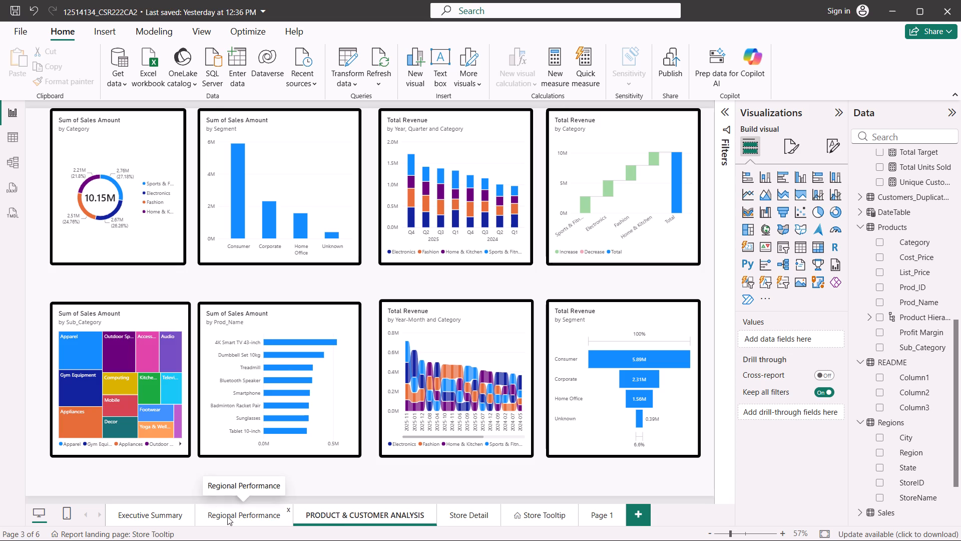
{"action": "left_click", "coordinate": [165, 512]}
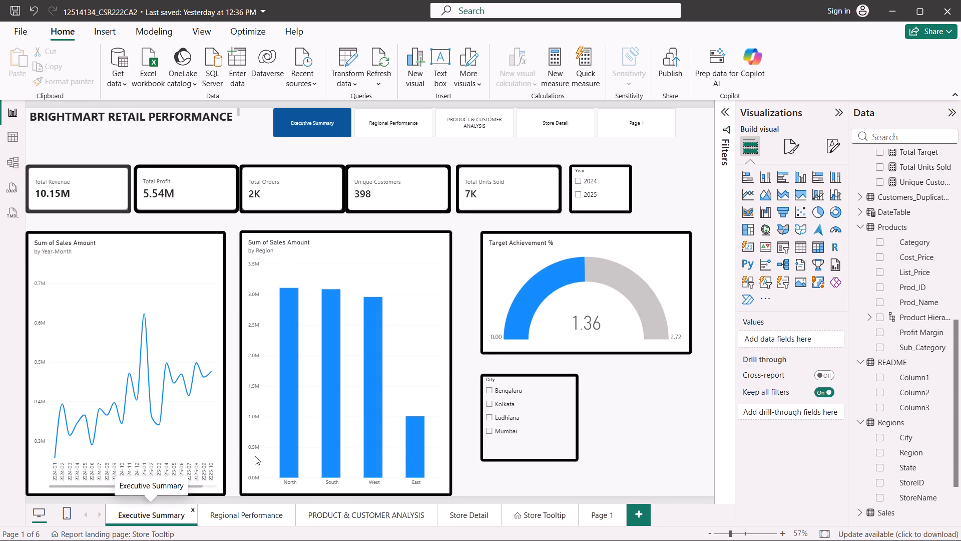
{"action": "left_click", "coordinate": [576, 179]}
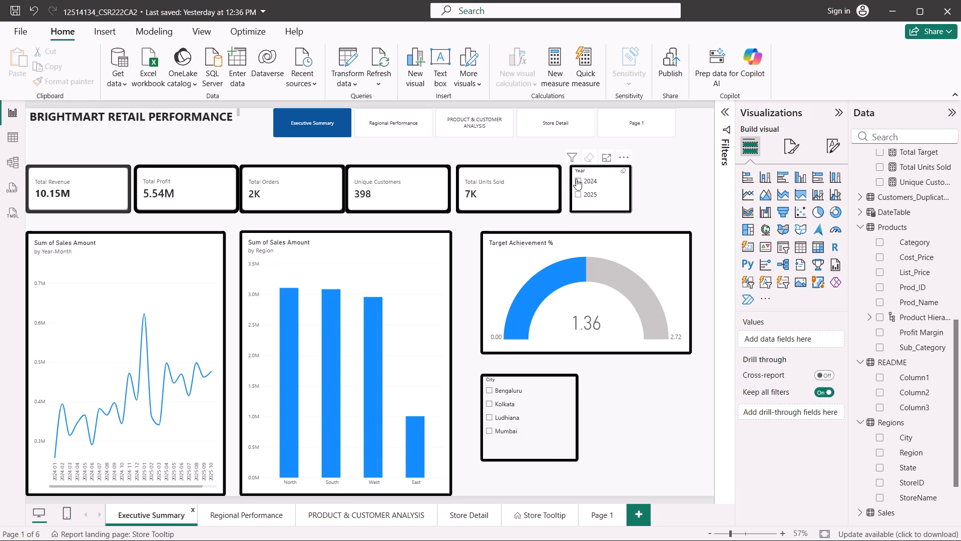
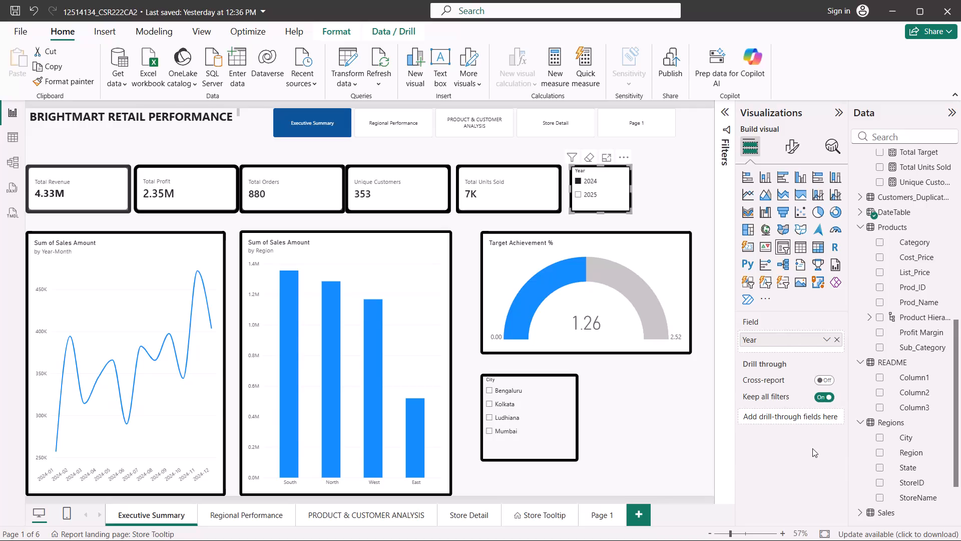
Go back to the PRODUCT & CUSTOMER ANALYSIS page to examine its sales and revenue visuals without the Region slicer.
{"action": "left_click", "coordinate": [812, 448]}
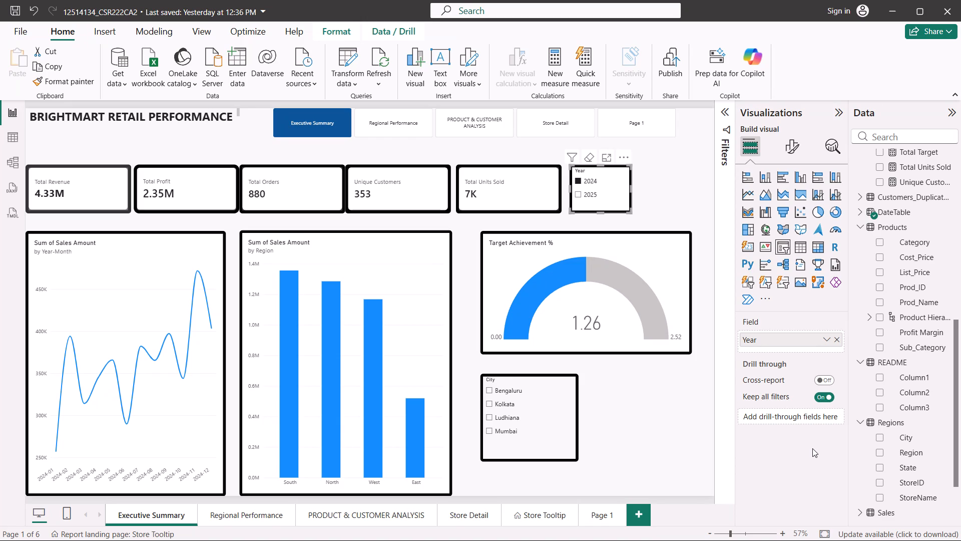
{"action": "left_click", "coordinate": [372, 516]}
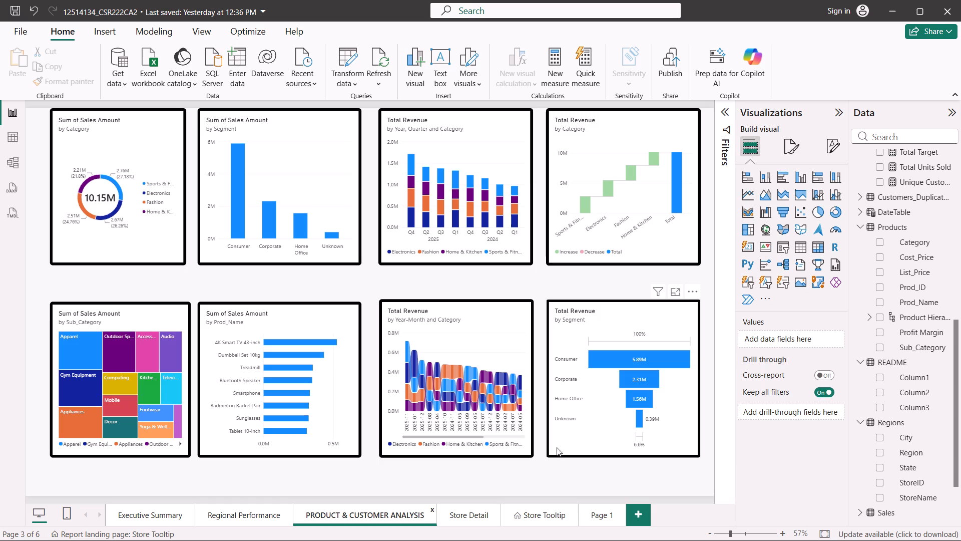
{"action": "left_click", "coordinate": [536, 467]}
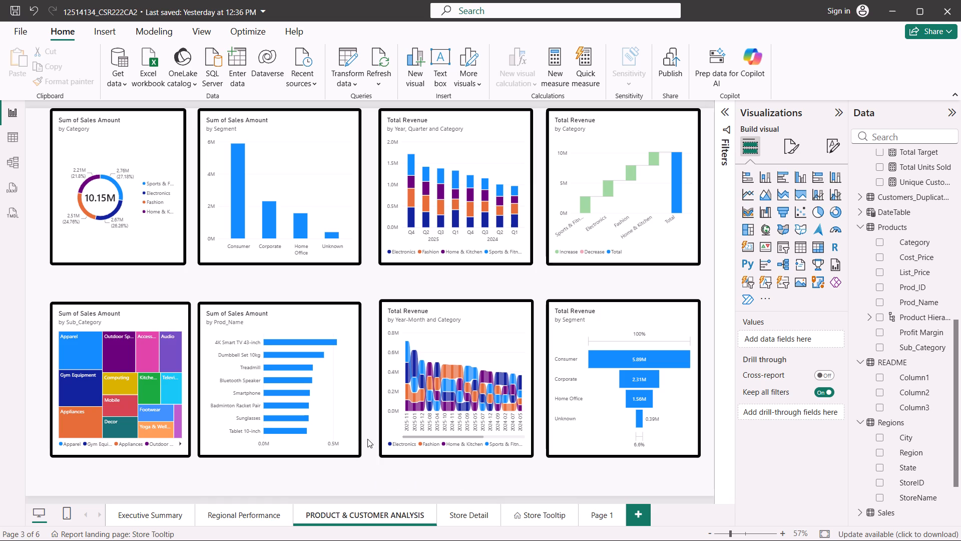
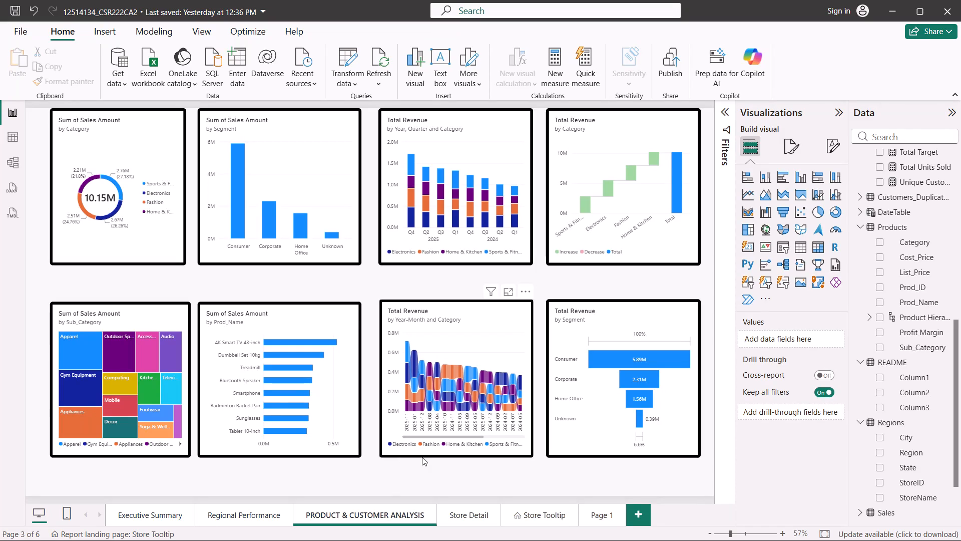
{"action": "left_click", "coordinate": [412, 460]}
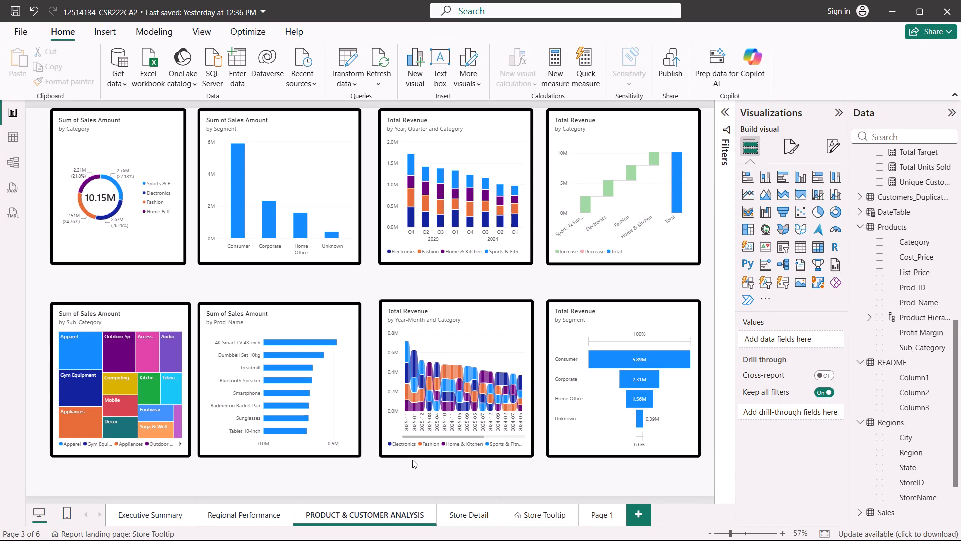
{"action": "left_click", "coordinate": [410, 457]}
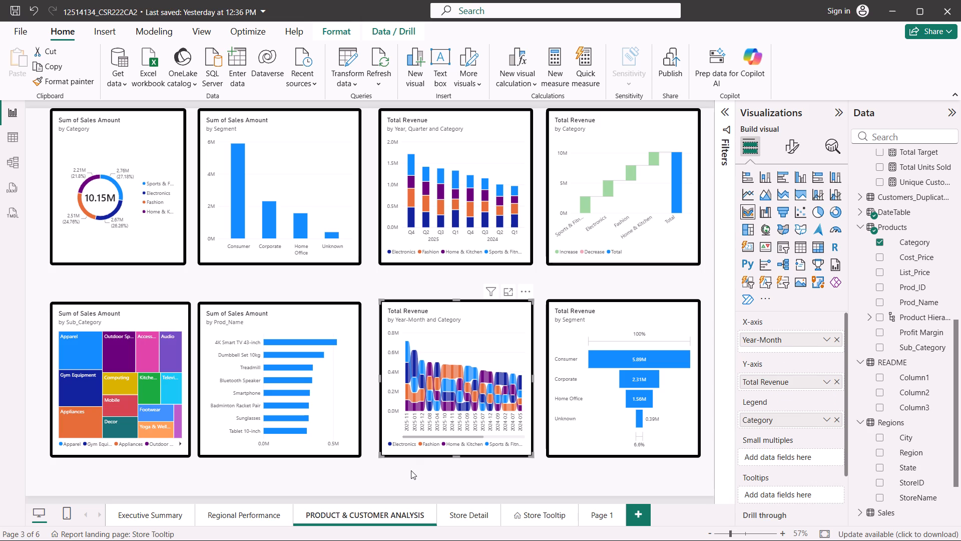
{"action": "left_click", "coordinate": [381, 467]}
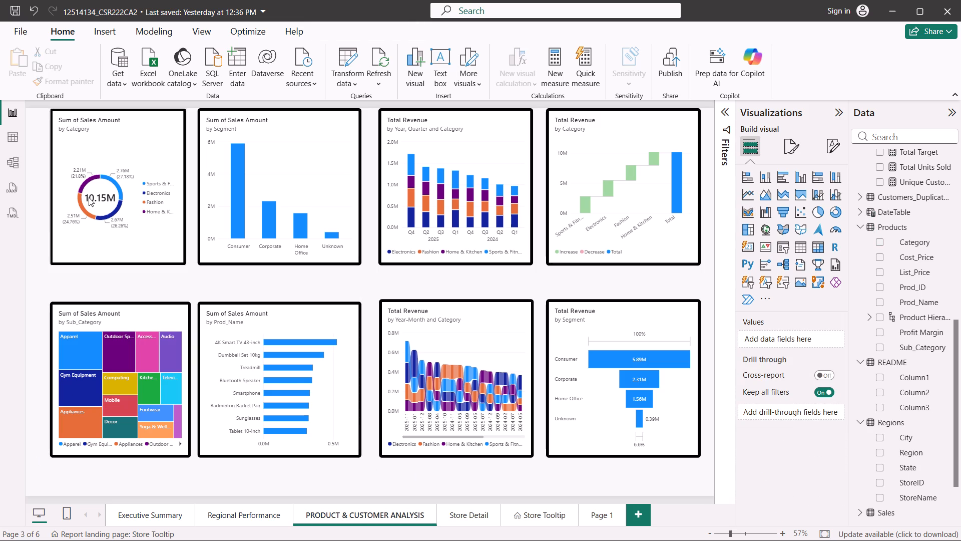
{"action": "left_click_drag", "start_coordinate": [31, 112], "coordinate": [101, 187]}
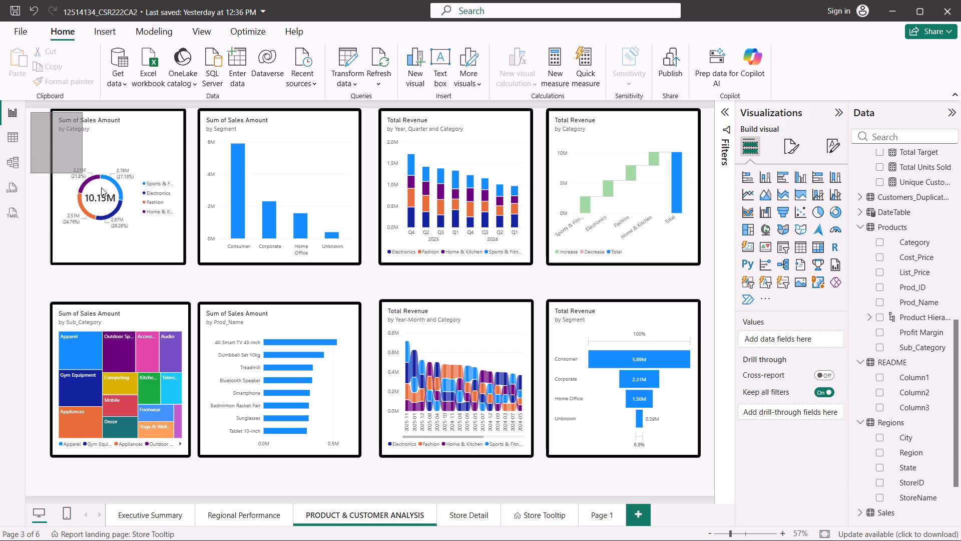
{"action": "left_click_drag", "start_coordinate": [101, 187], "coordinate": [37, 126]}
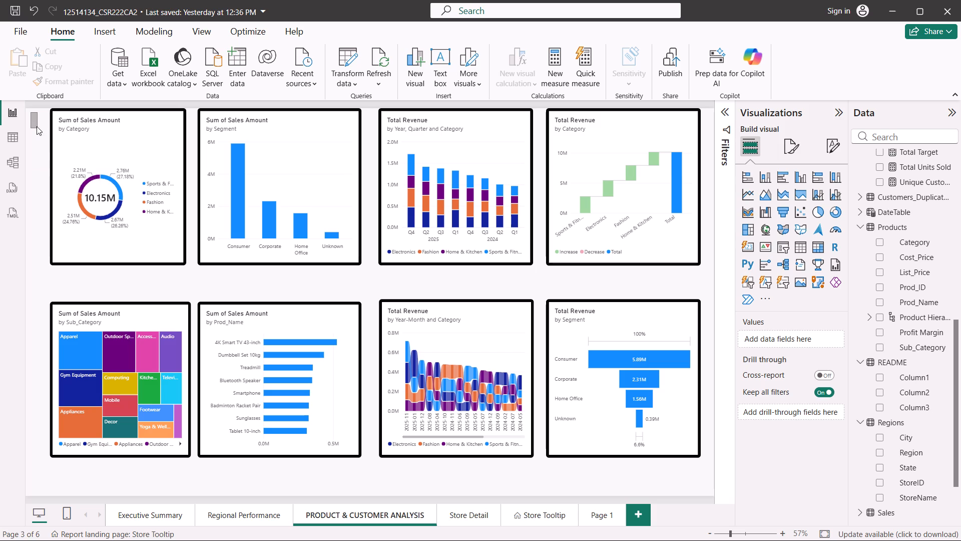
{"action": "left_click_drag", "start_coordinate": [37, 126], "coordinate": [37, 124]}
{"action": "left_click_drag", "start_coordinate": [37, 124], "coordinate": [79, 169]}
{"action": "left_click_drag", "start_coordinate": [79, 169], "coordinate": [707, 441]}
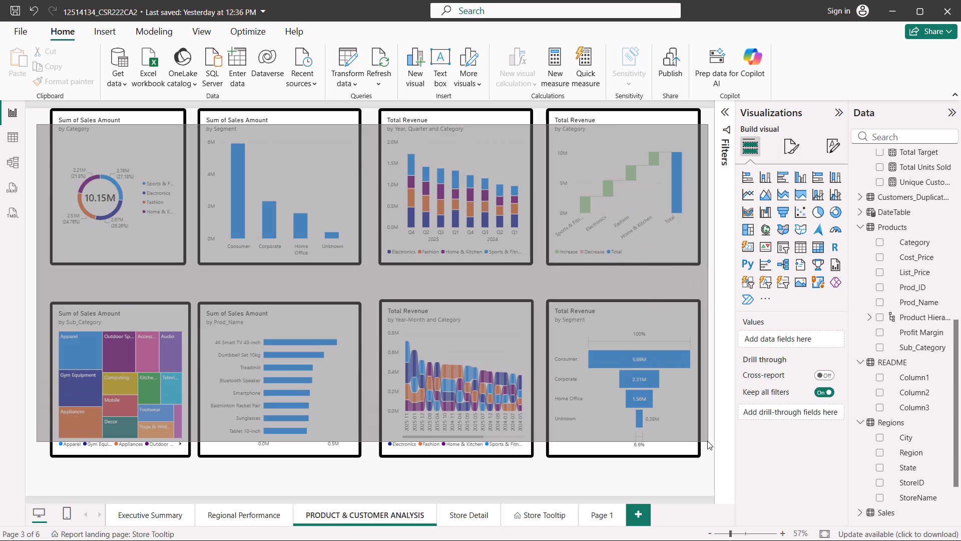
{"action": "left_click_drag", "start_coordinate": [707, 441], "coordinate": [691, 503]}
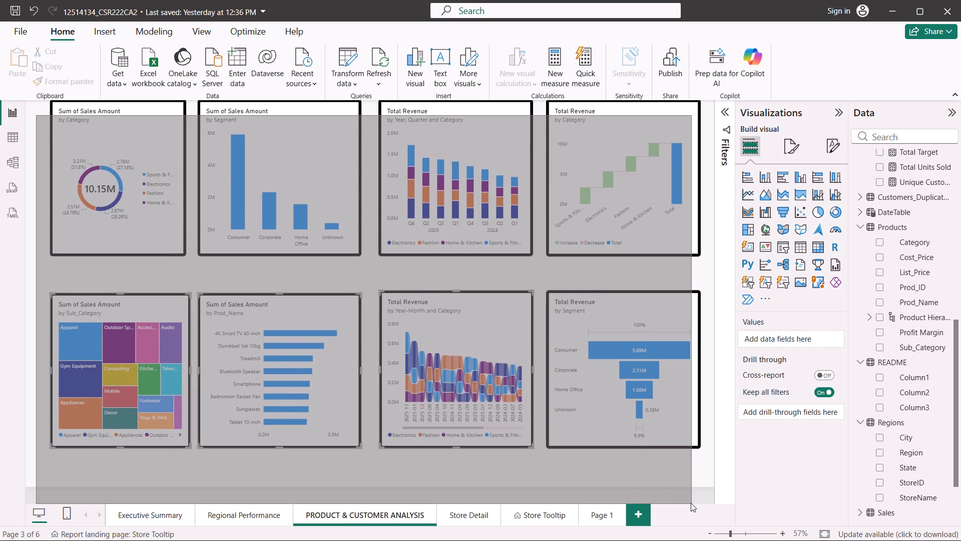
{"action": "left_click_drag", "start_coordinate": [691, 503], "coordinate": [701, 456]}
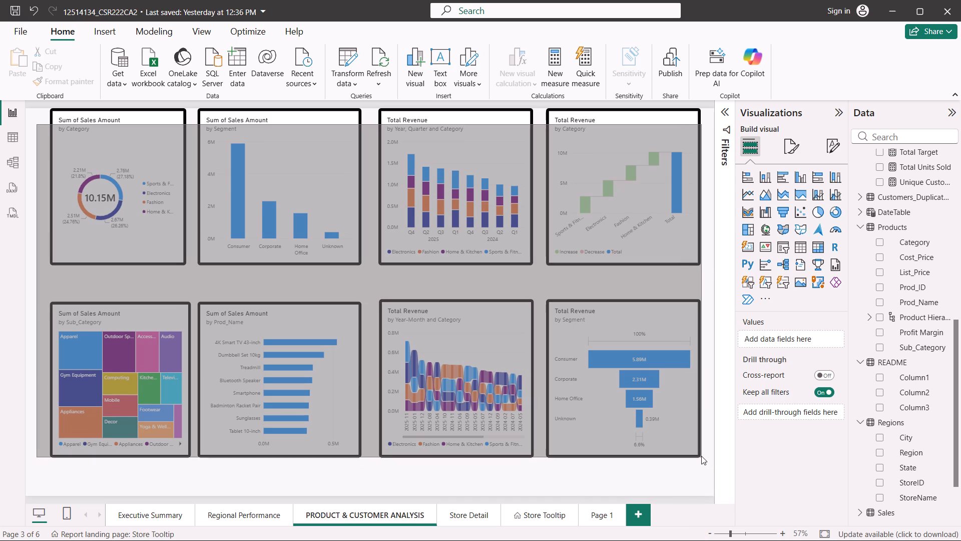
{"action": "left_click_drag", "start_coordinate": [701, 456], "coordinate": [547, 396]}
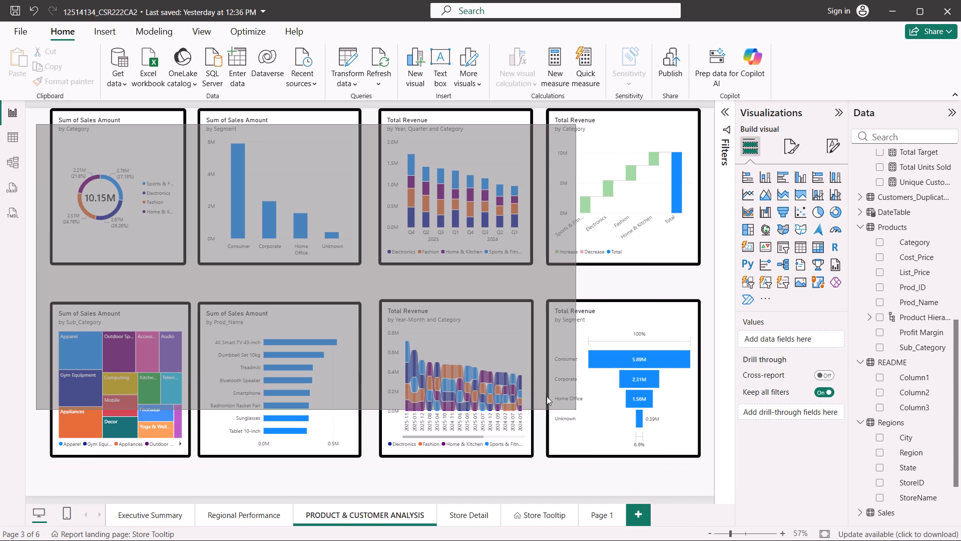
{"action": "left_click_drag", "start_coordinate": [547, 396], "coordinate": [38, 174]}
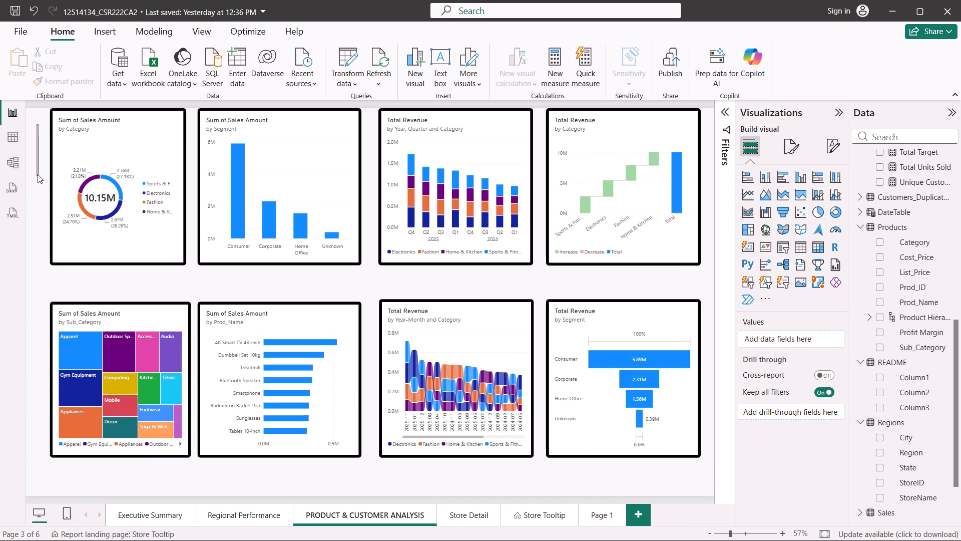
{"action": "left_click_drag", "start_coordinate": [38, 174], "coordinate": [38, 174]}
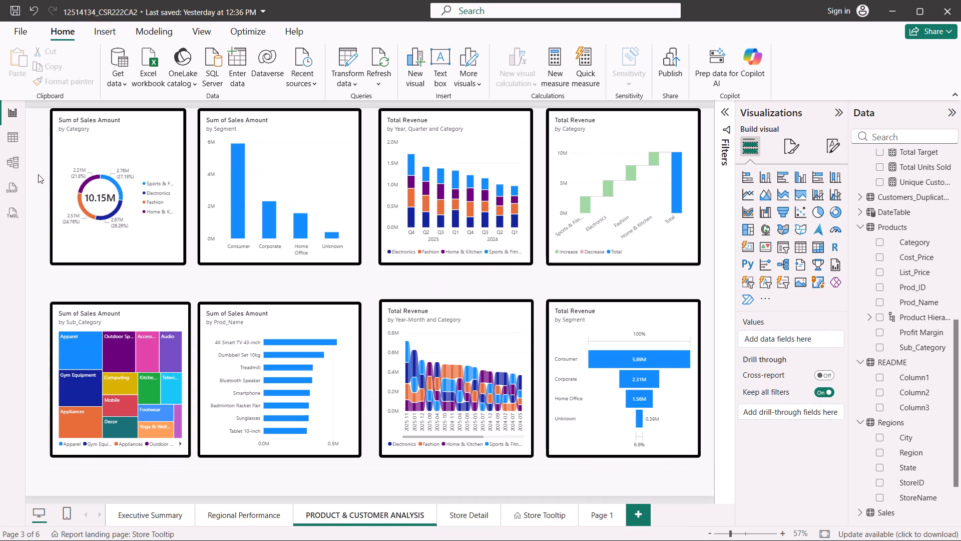
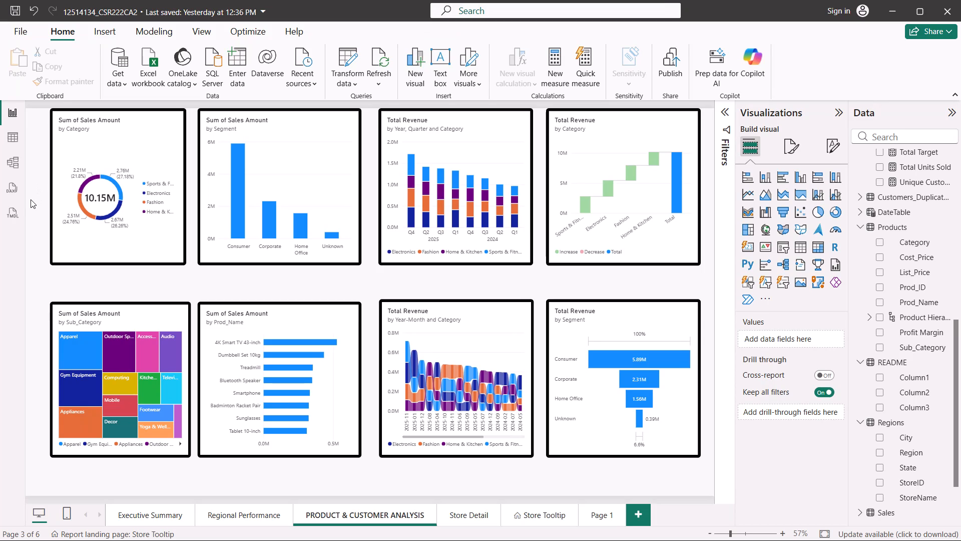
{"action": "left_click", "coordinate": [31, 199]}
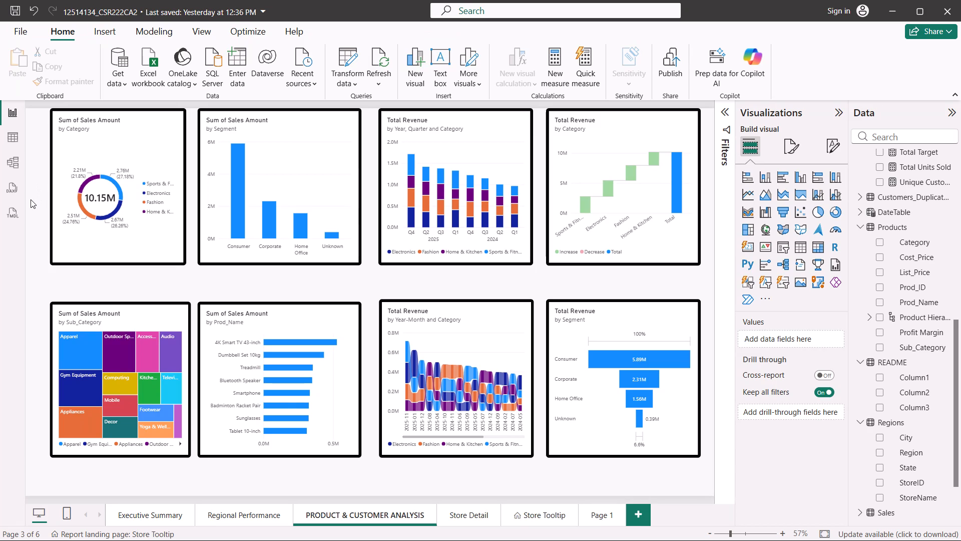
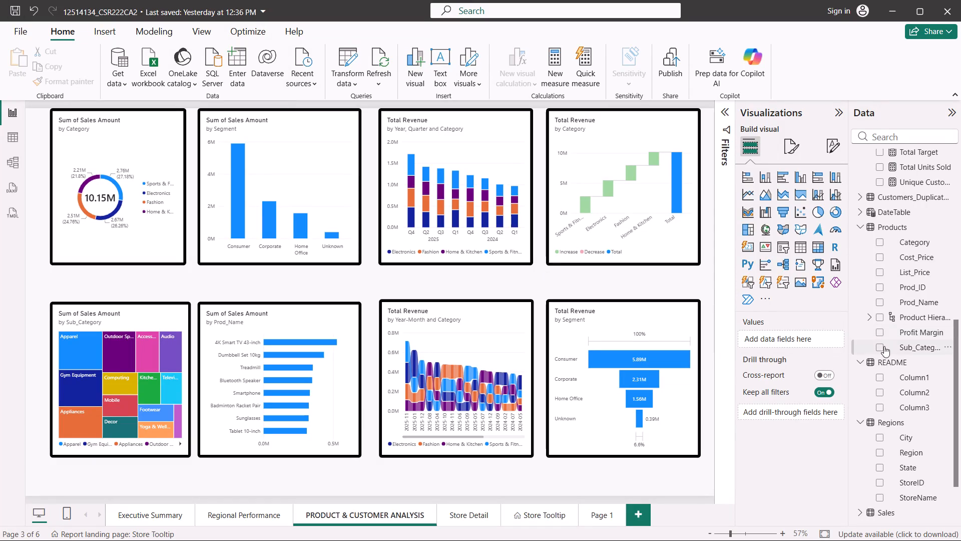
Look through the measures and fields in the Customers, Products and Regions tables.
{"action": "scroll", "coordinate": [884, 346], "scroll_direction": "down", "scroll_amount": 3}
{"action": "scroll", "coordinate": [884, 346], "scroll_direction": "up", "scroll_amount": 6}
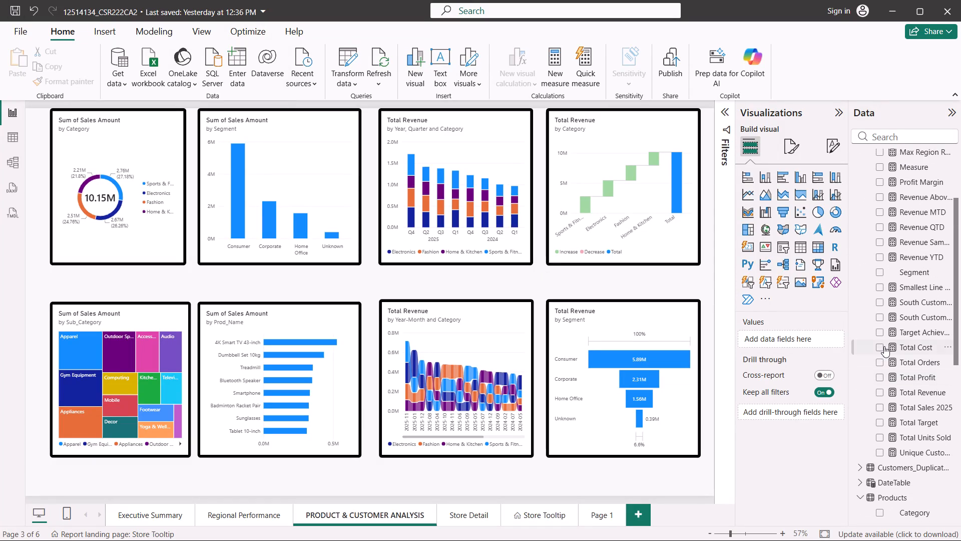
{"action": "scroll", "coordinate": [884, 346], "scroll_direction": "down", "scroll_amount": 2}
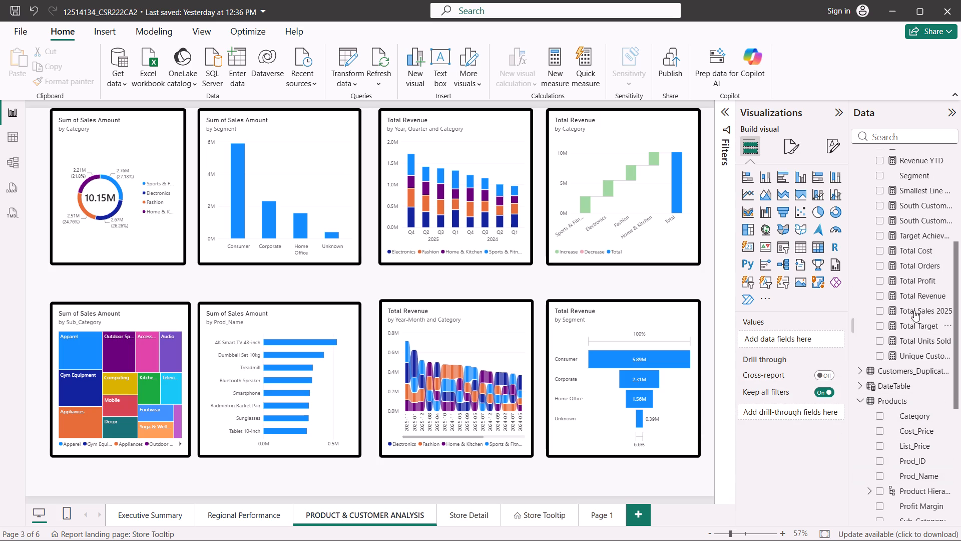
{"action": "scroll", "coordinate": [903, 247], "scroll_direction": "up", "scroll_amount": 4}
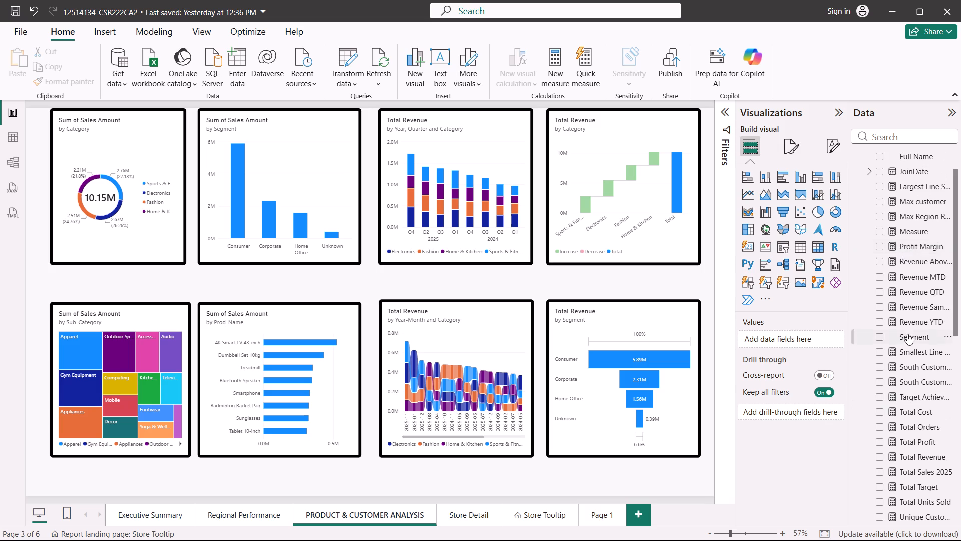
{"action": "scroll", "coordinate": [900, 265], "scroll_direction": "up", "scroll_amount": 1}
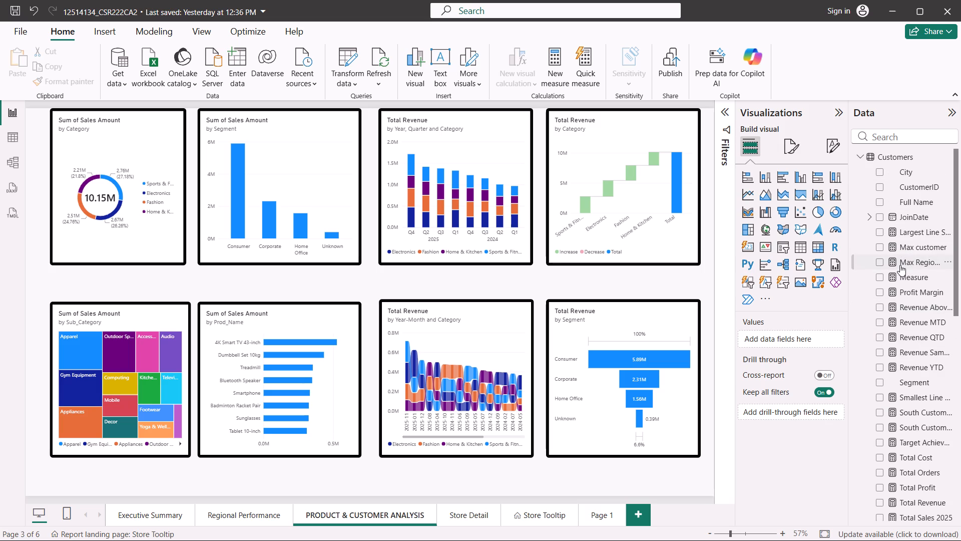
{"action": "scroll", "coordinate": [900, 265], "scroll_direction": "down", "scroll_amount": 2}
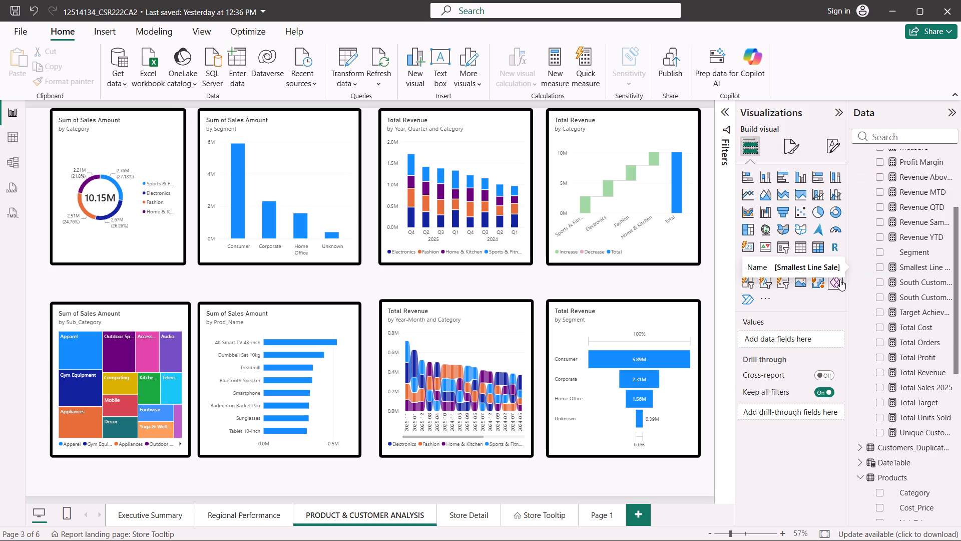
Add a Power Apps for Power BI visual to the PRODUCT & CUSTOMER ANALYSIS page.
{"action": "left_click", "coordinate": [840, 280]}
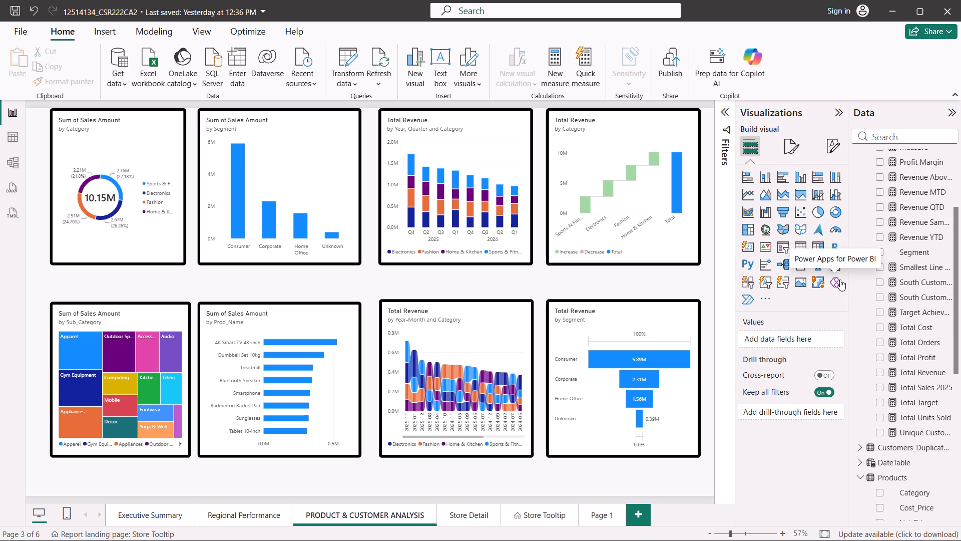
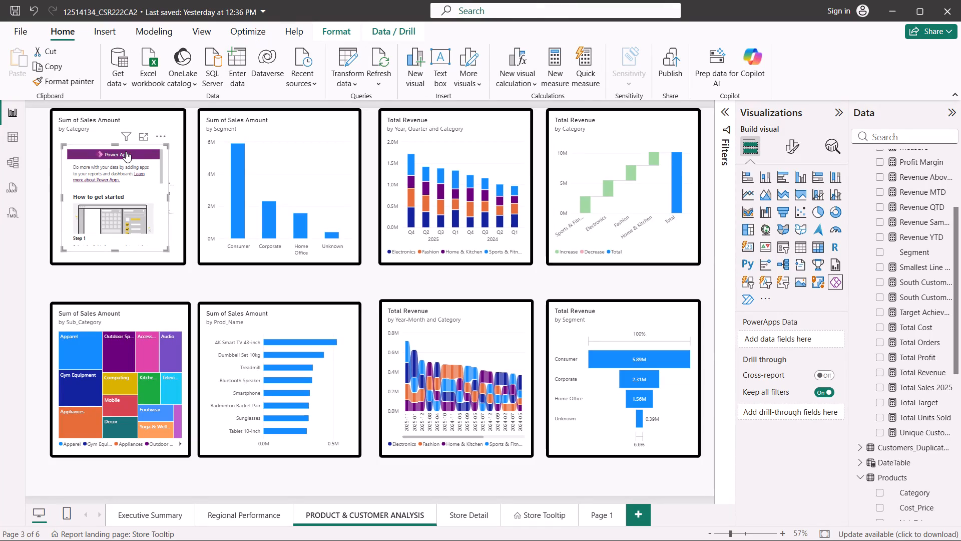
Undo the addition of the Power Apps visual on the PRODUCT & CUSTOMER ANALYSIS page.
{"action": "key", "text": "ctrl+z"}
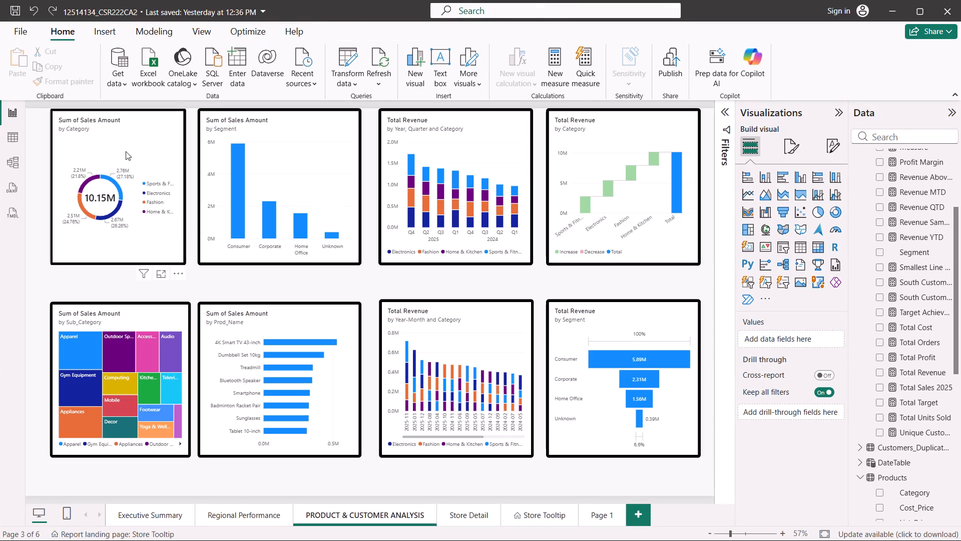
{"action": "left_click", "coordinate": [85, 277]}
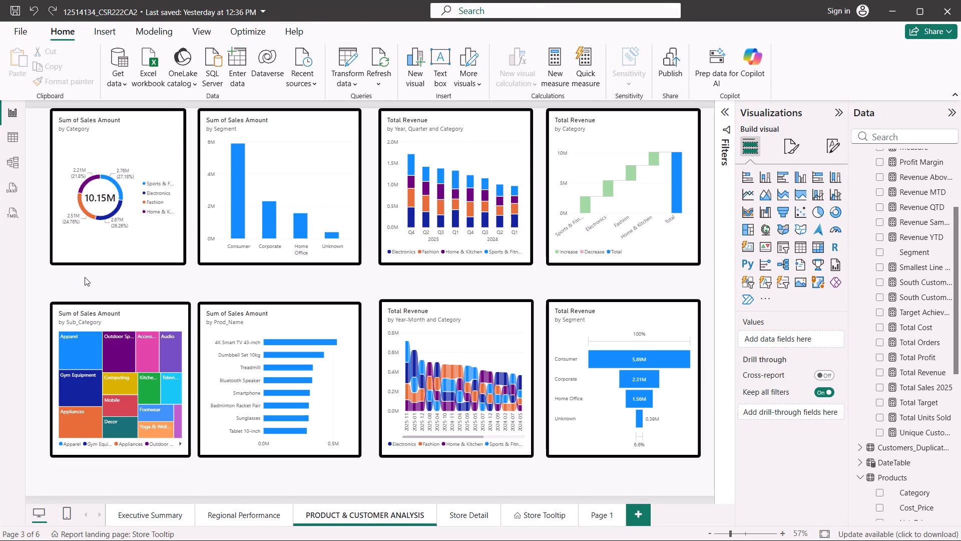